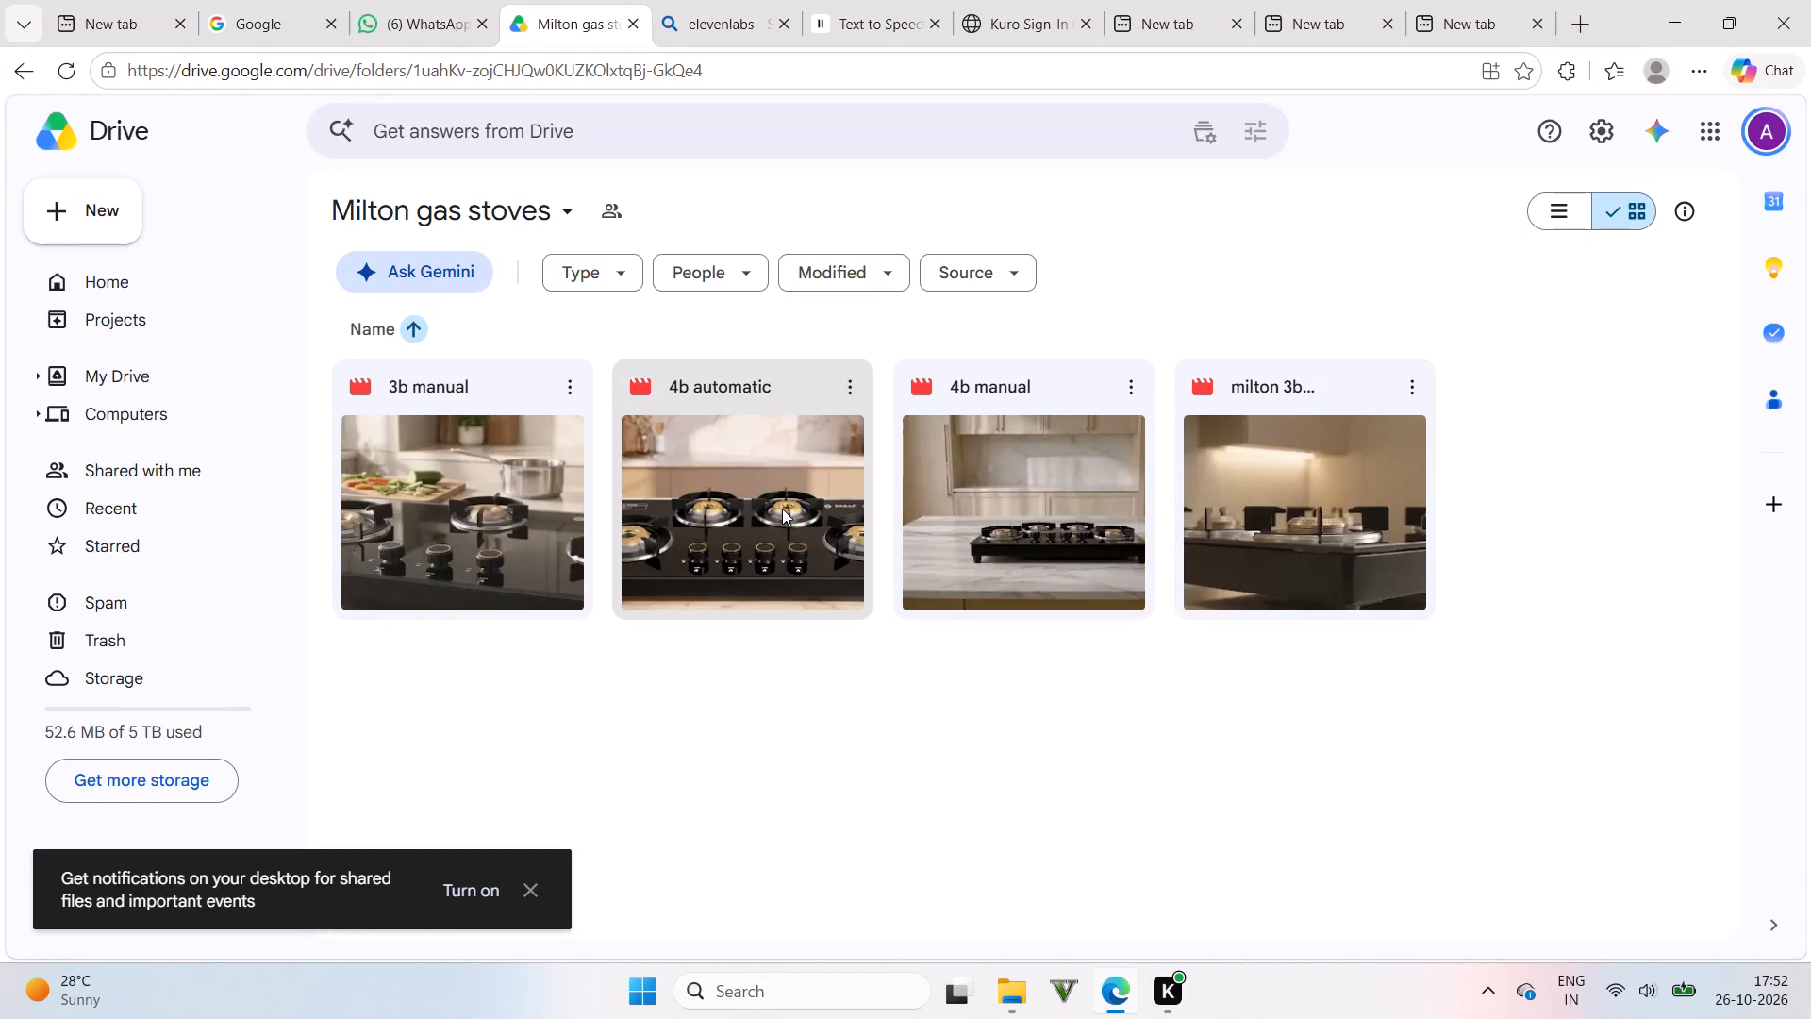
Download the "4b automatic" video from the Milton gas stoves Drive folder.
{"action": "left_click", "coordinate": [855, 378]}
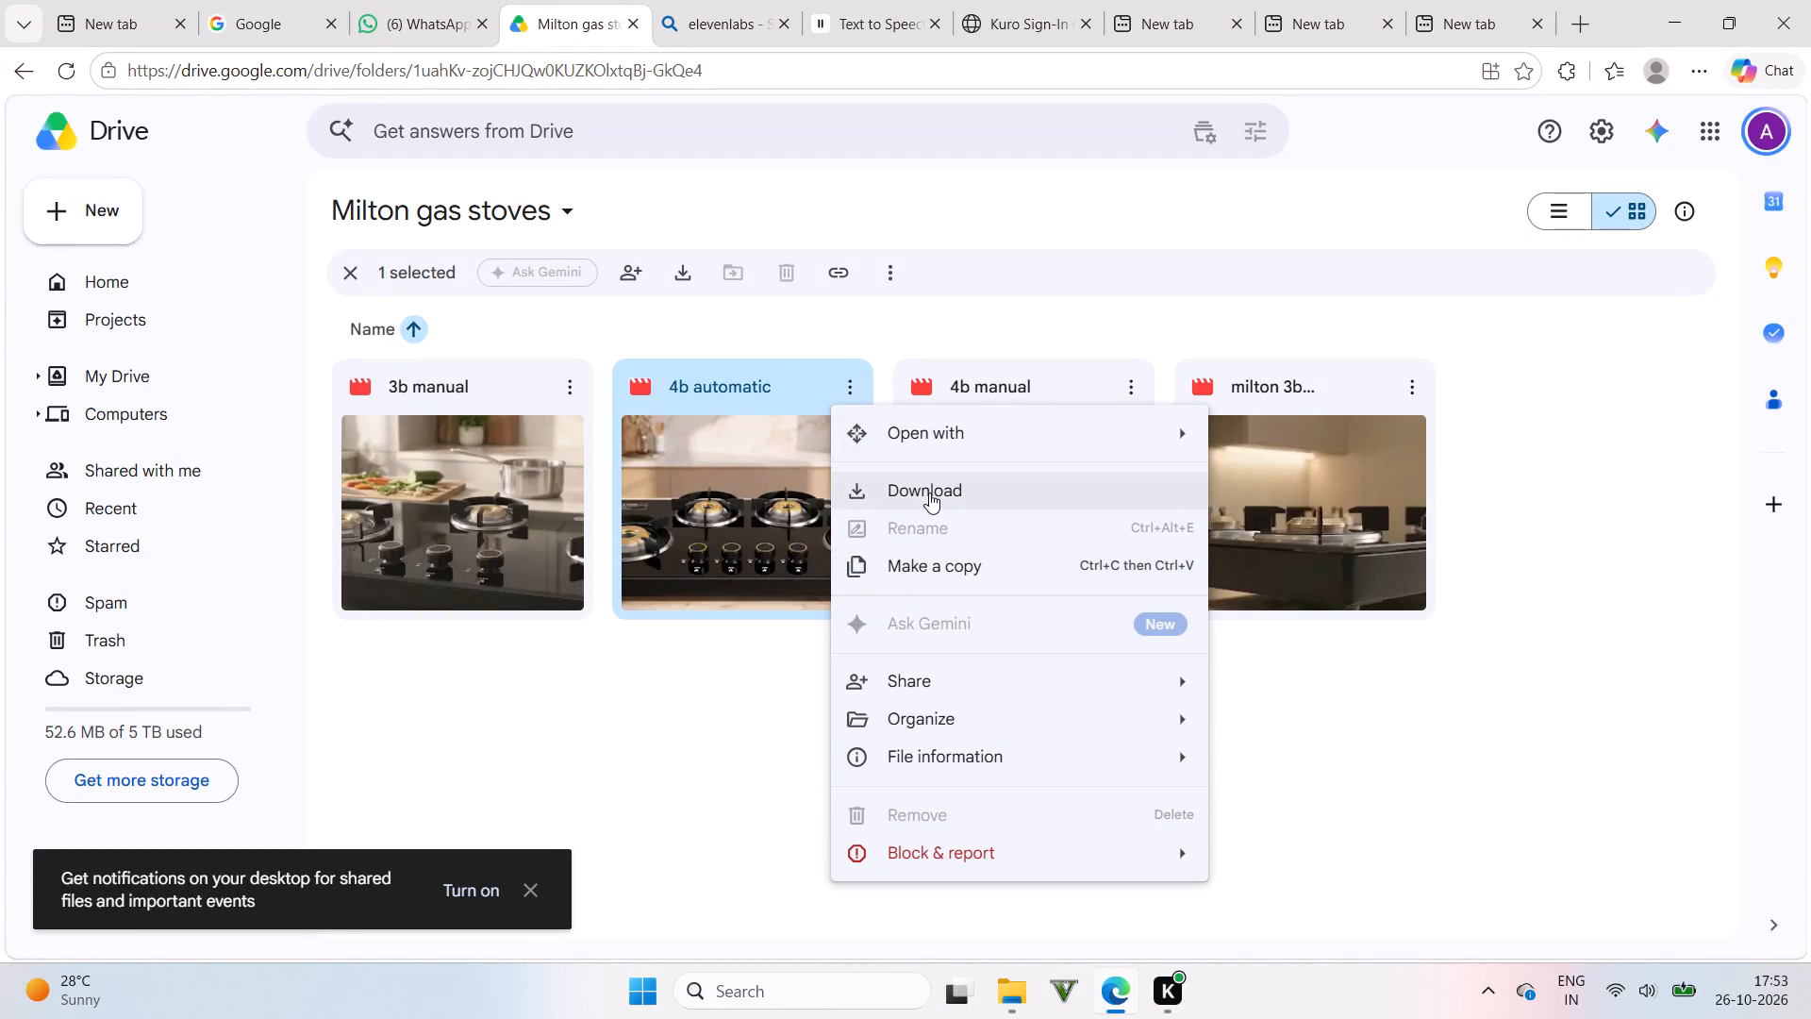
{"action": "left_click", "coordinate": [1639, 668]}
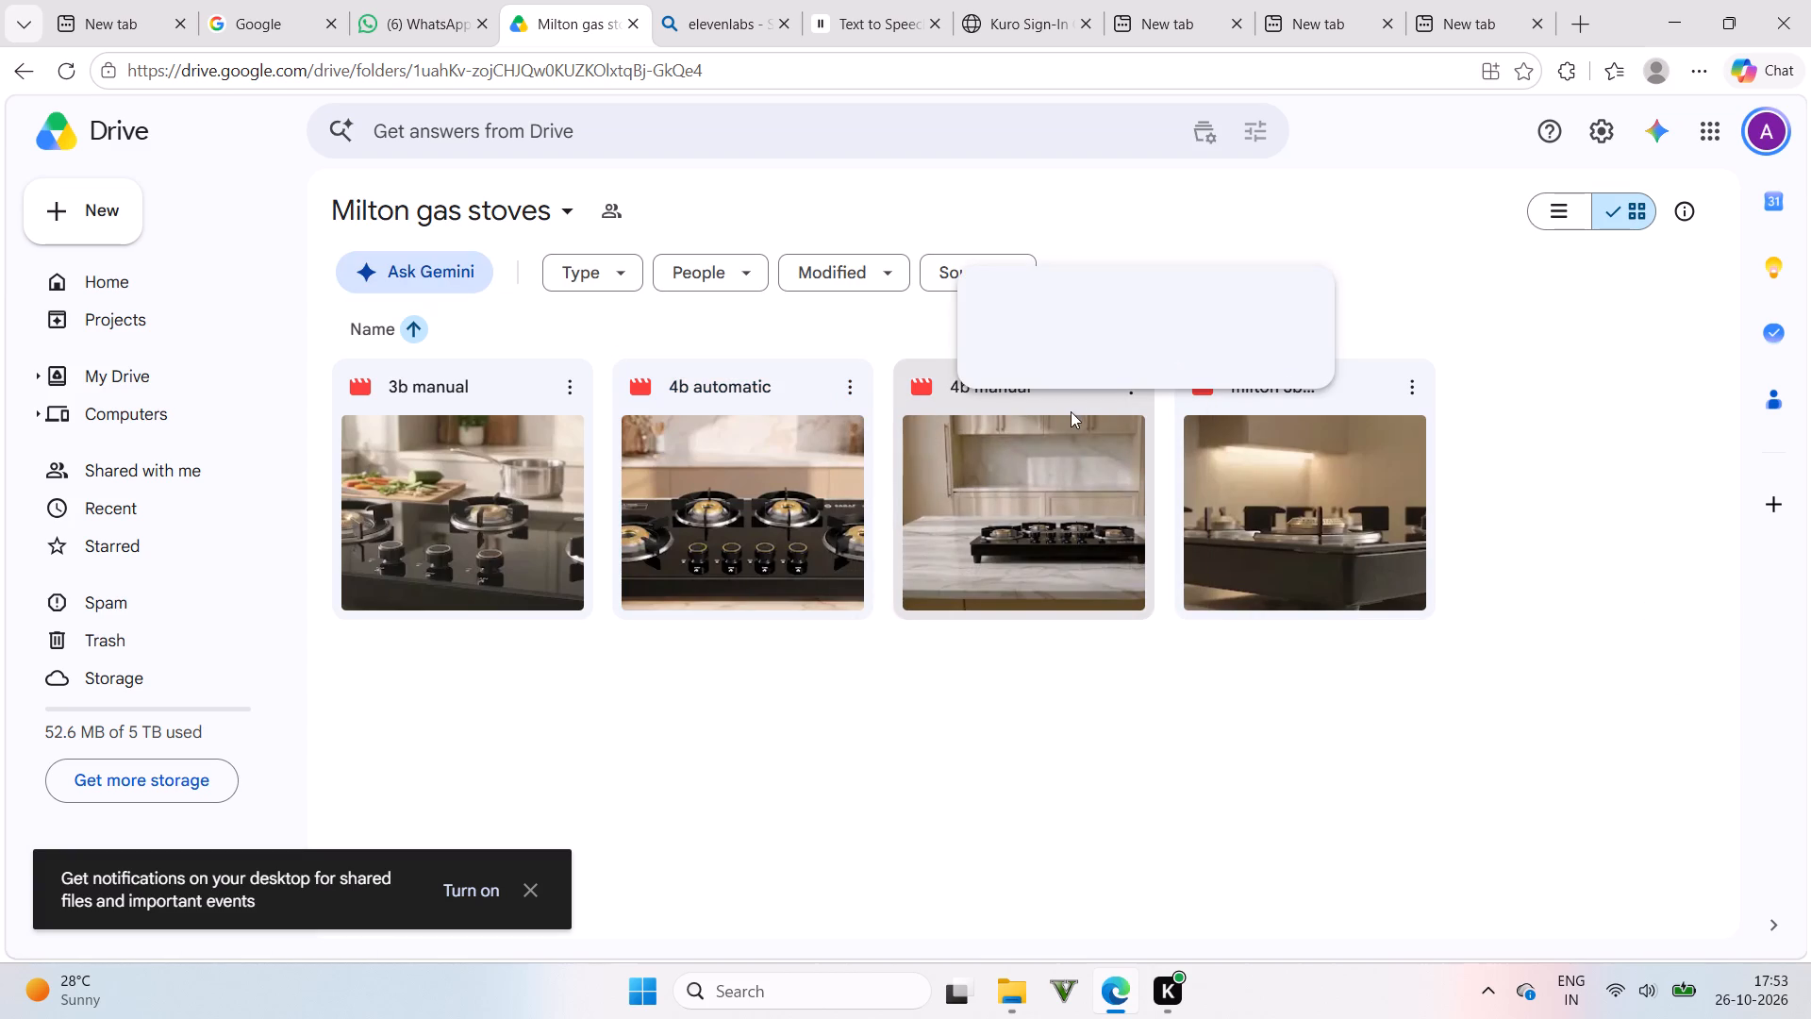
{"action": "left_click", "coordinate": [852, 380]}
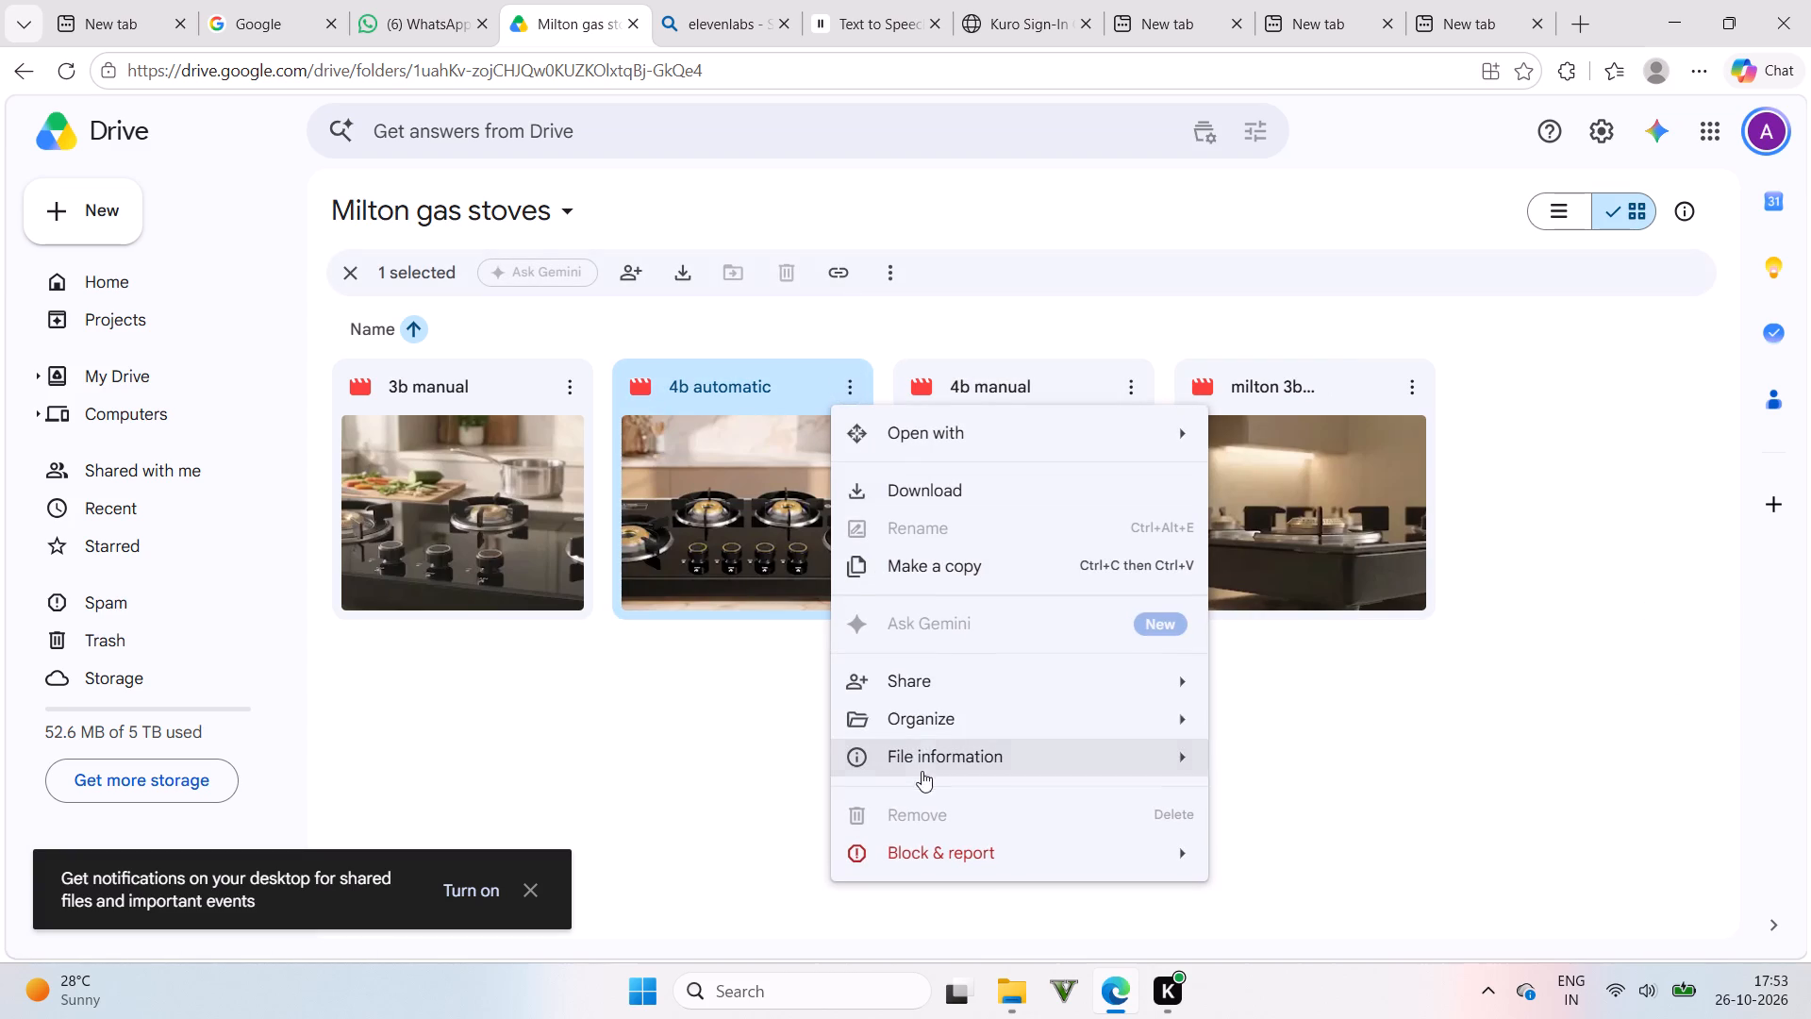
{"action": "left_click", "coordinate": [926, 503]}
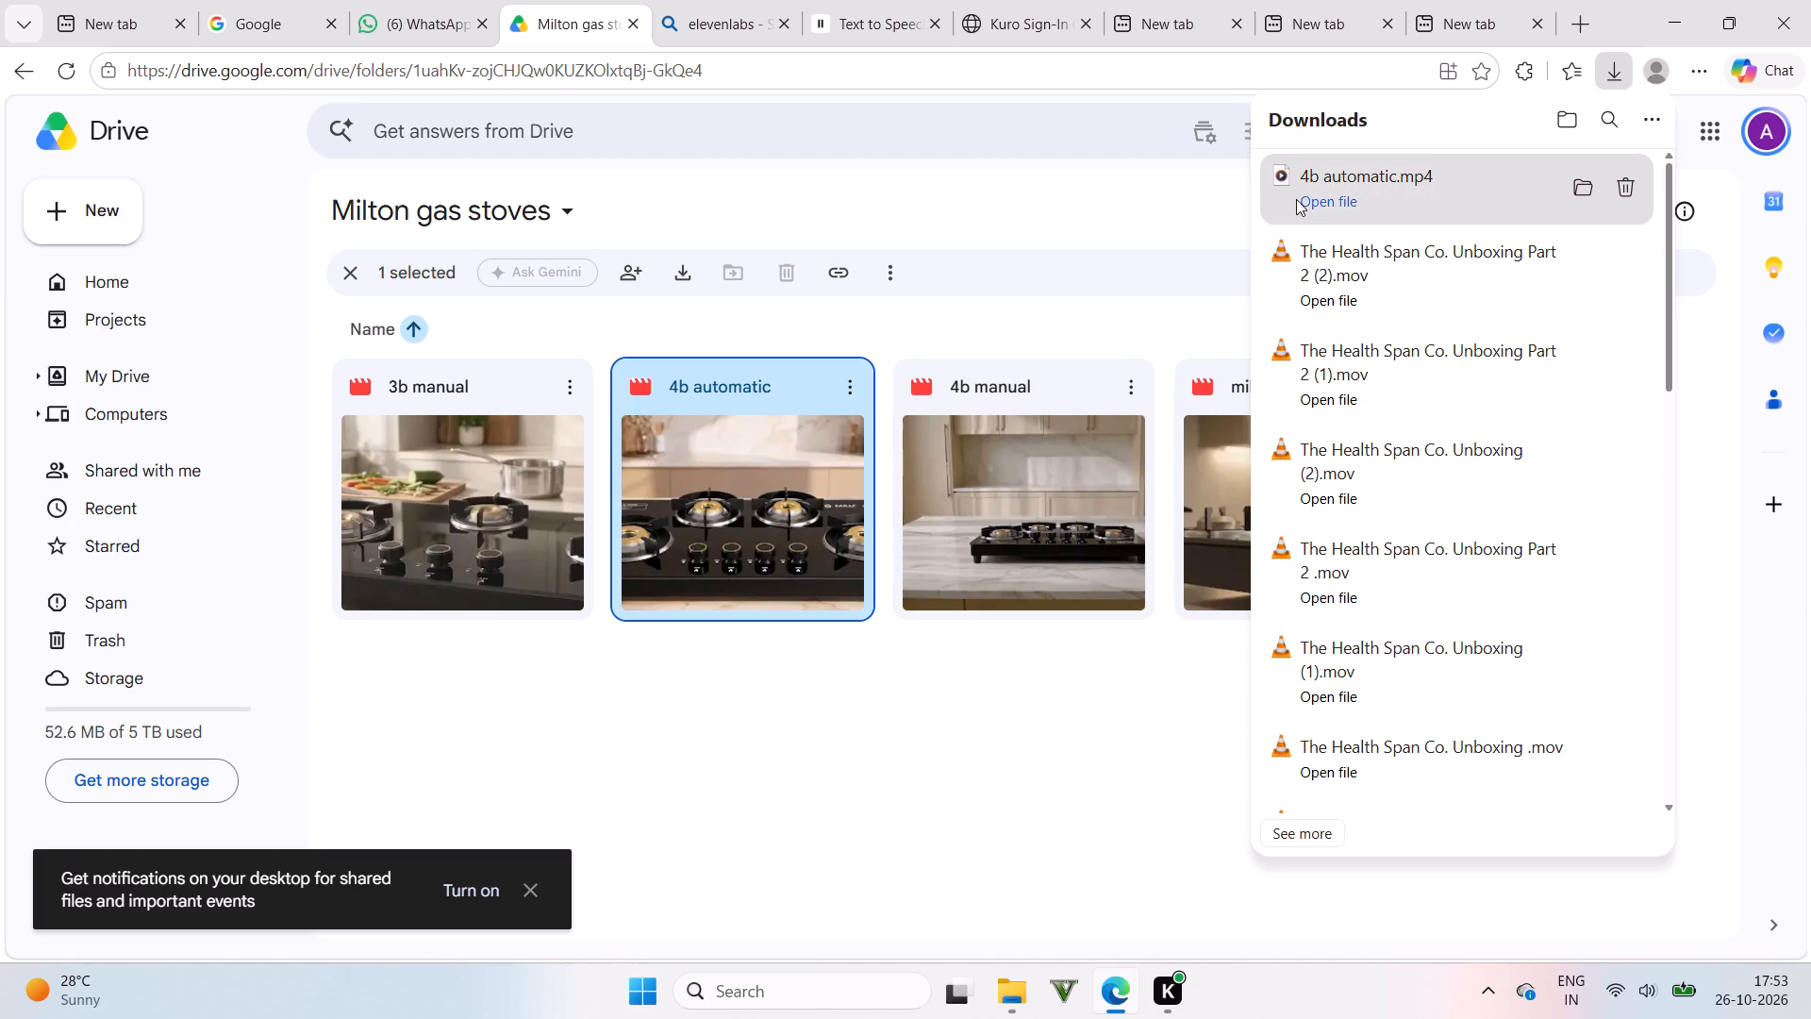
Play the downloaded 4b automatic.mp4 in the media player to review it, and close the player.
{"action": "double_click", "coordinate": [1434, 197]}
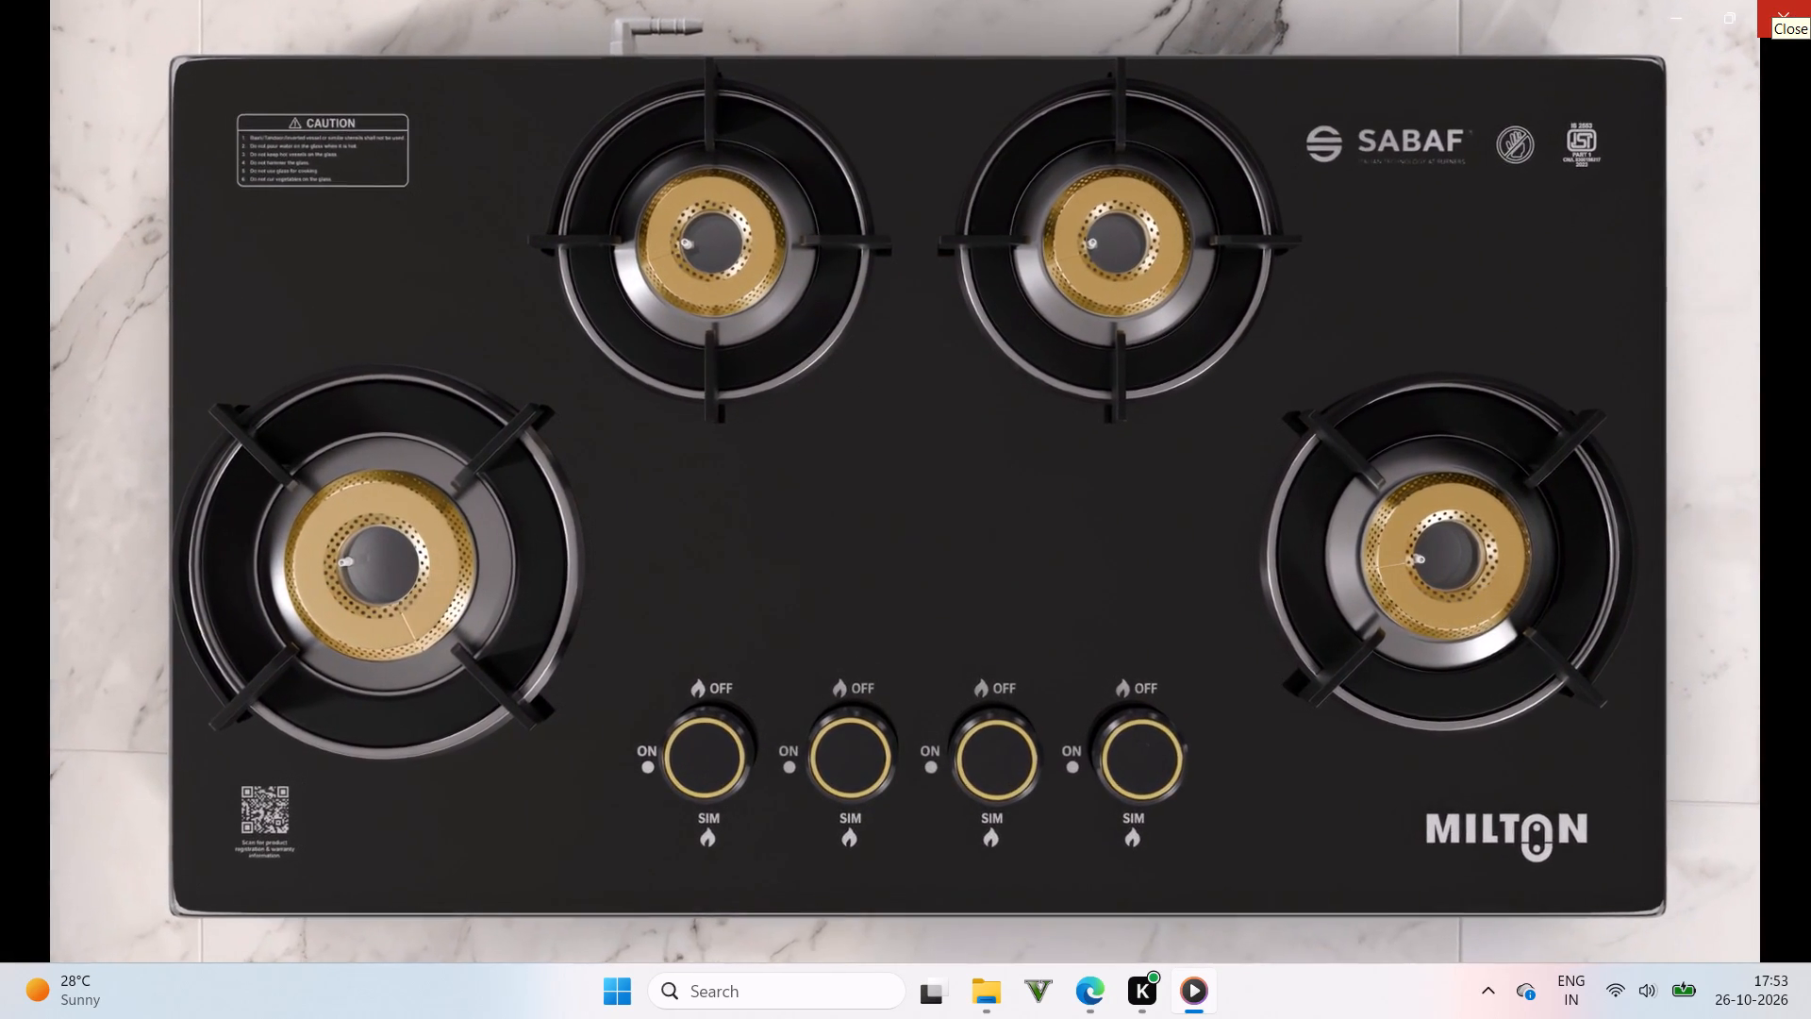
{"action": "left_click", "coordinate": [1789, 0]}
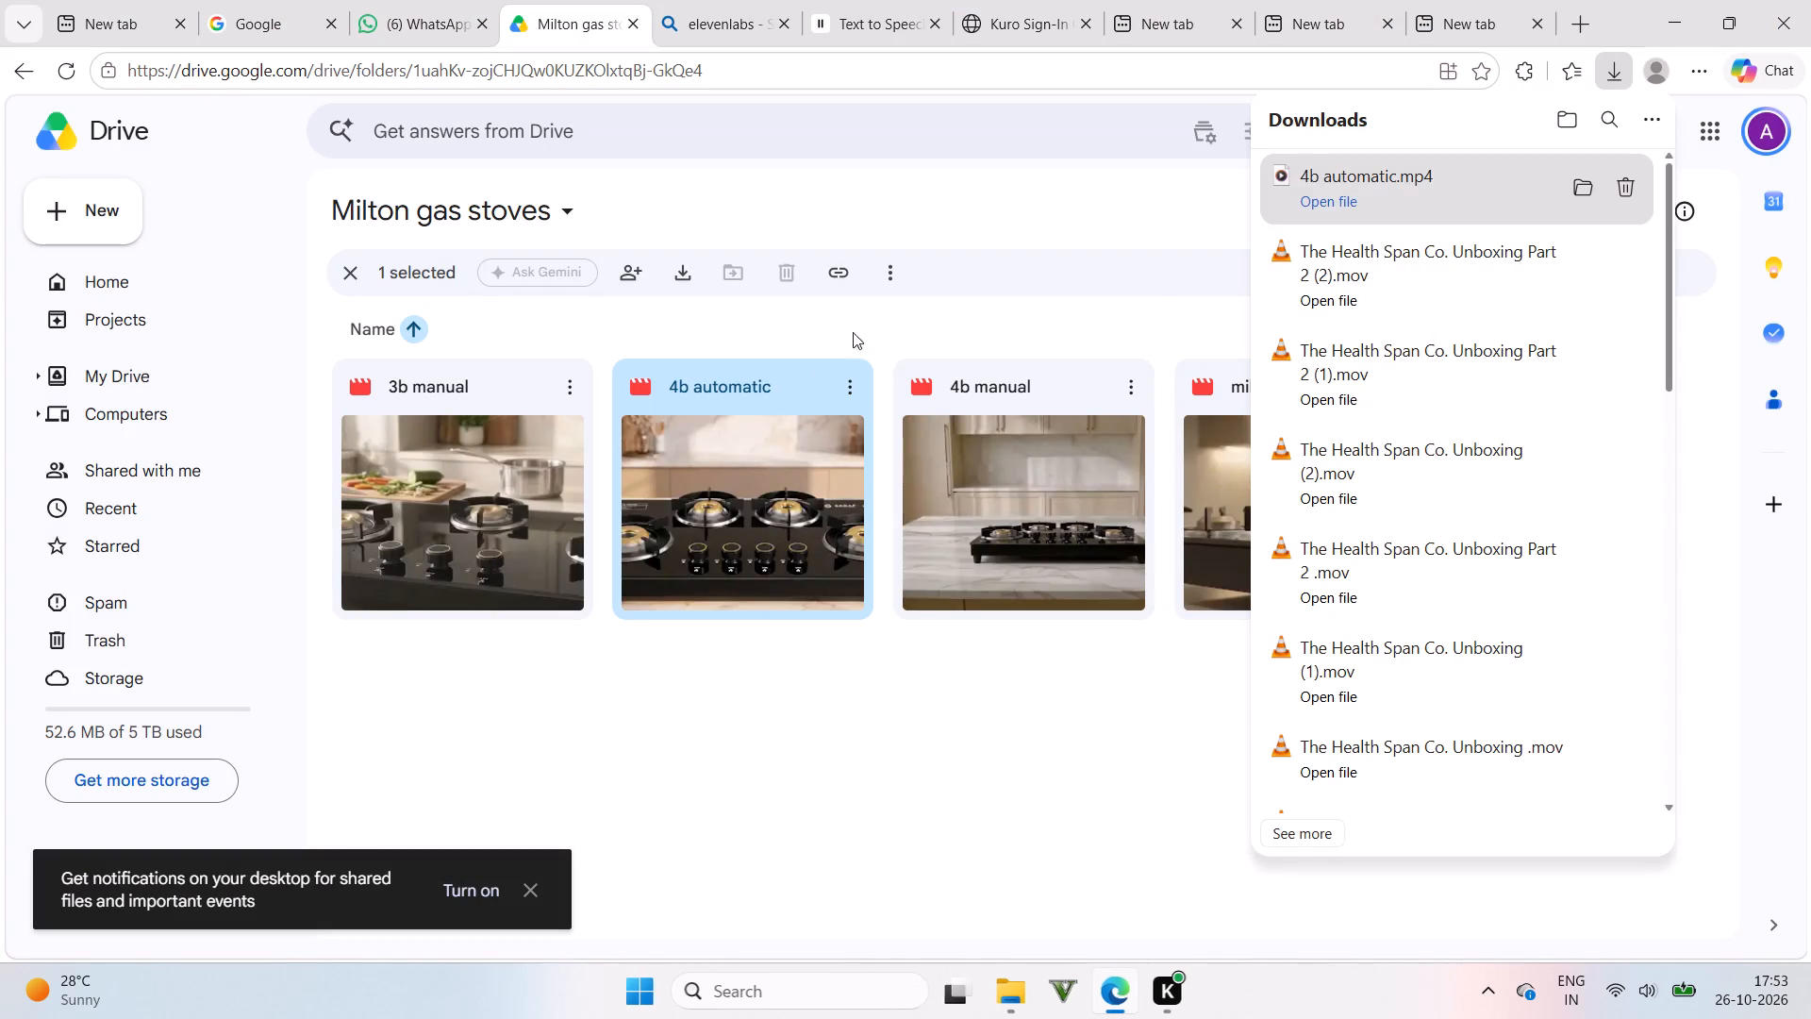
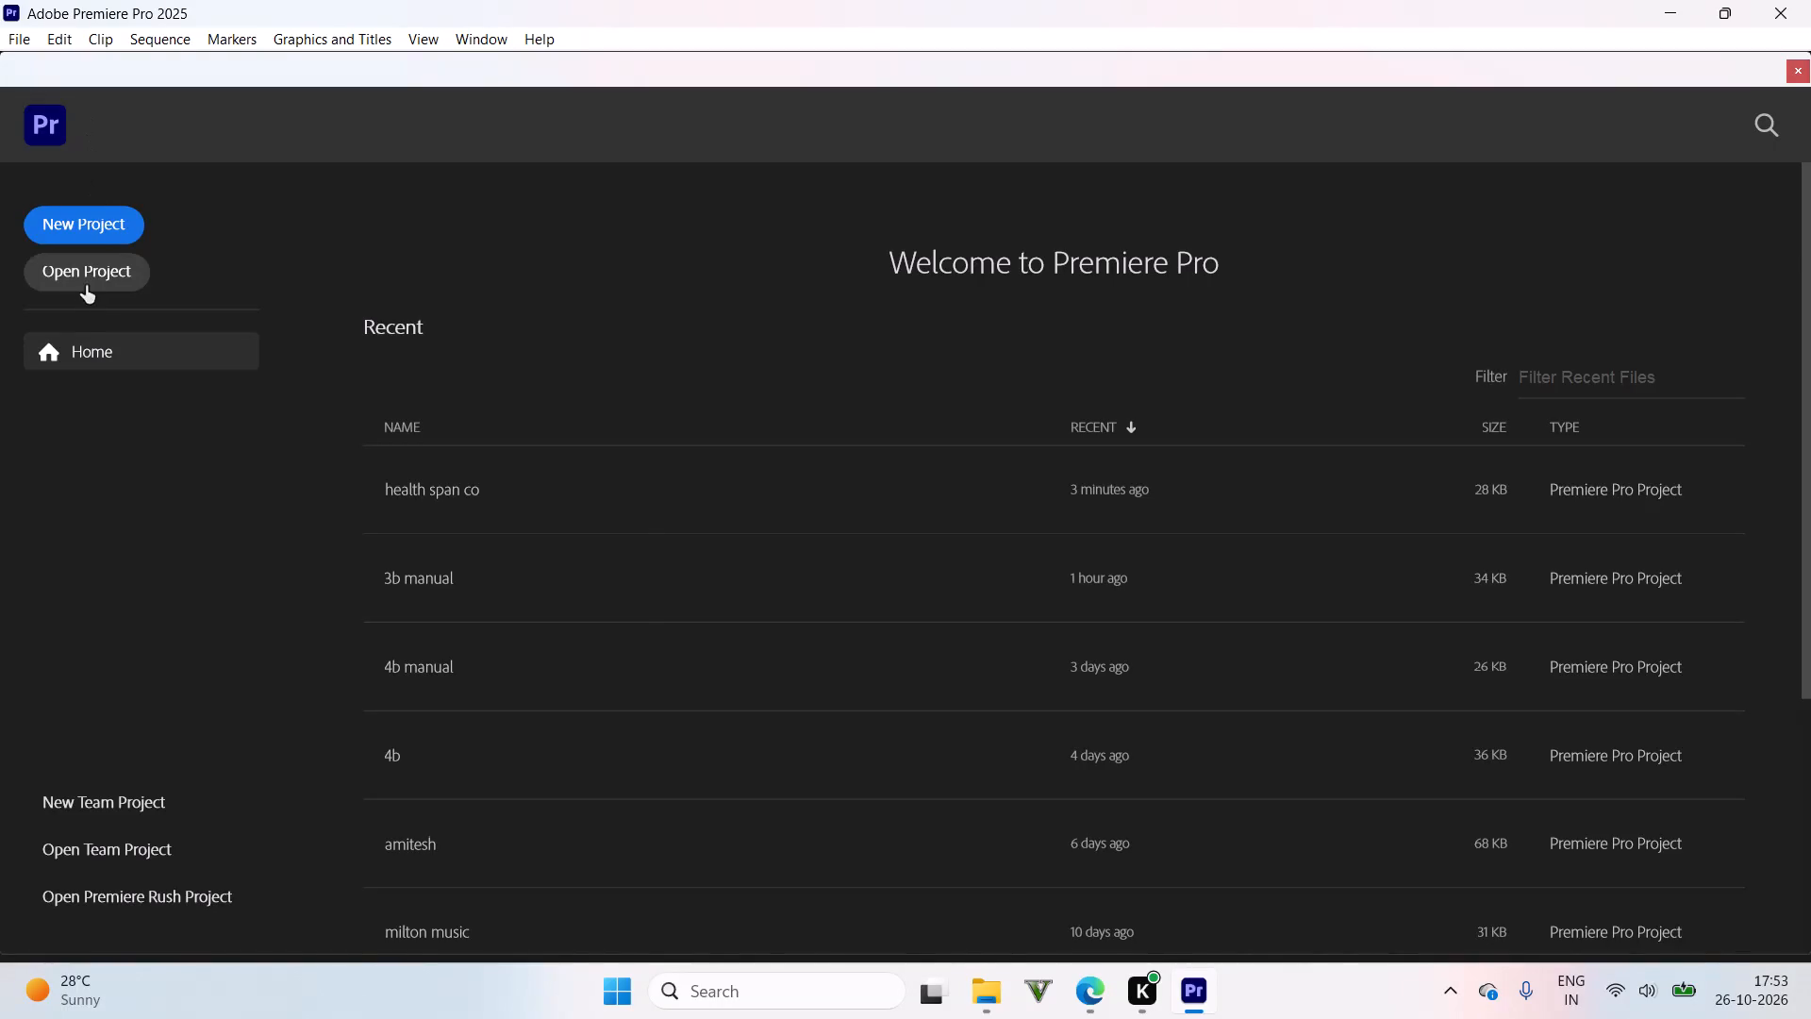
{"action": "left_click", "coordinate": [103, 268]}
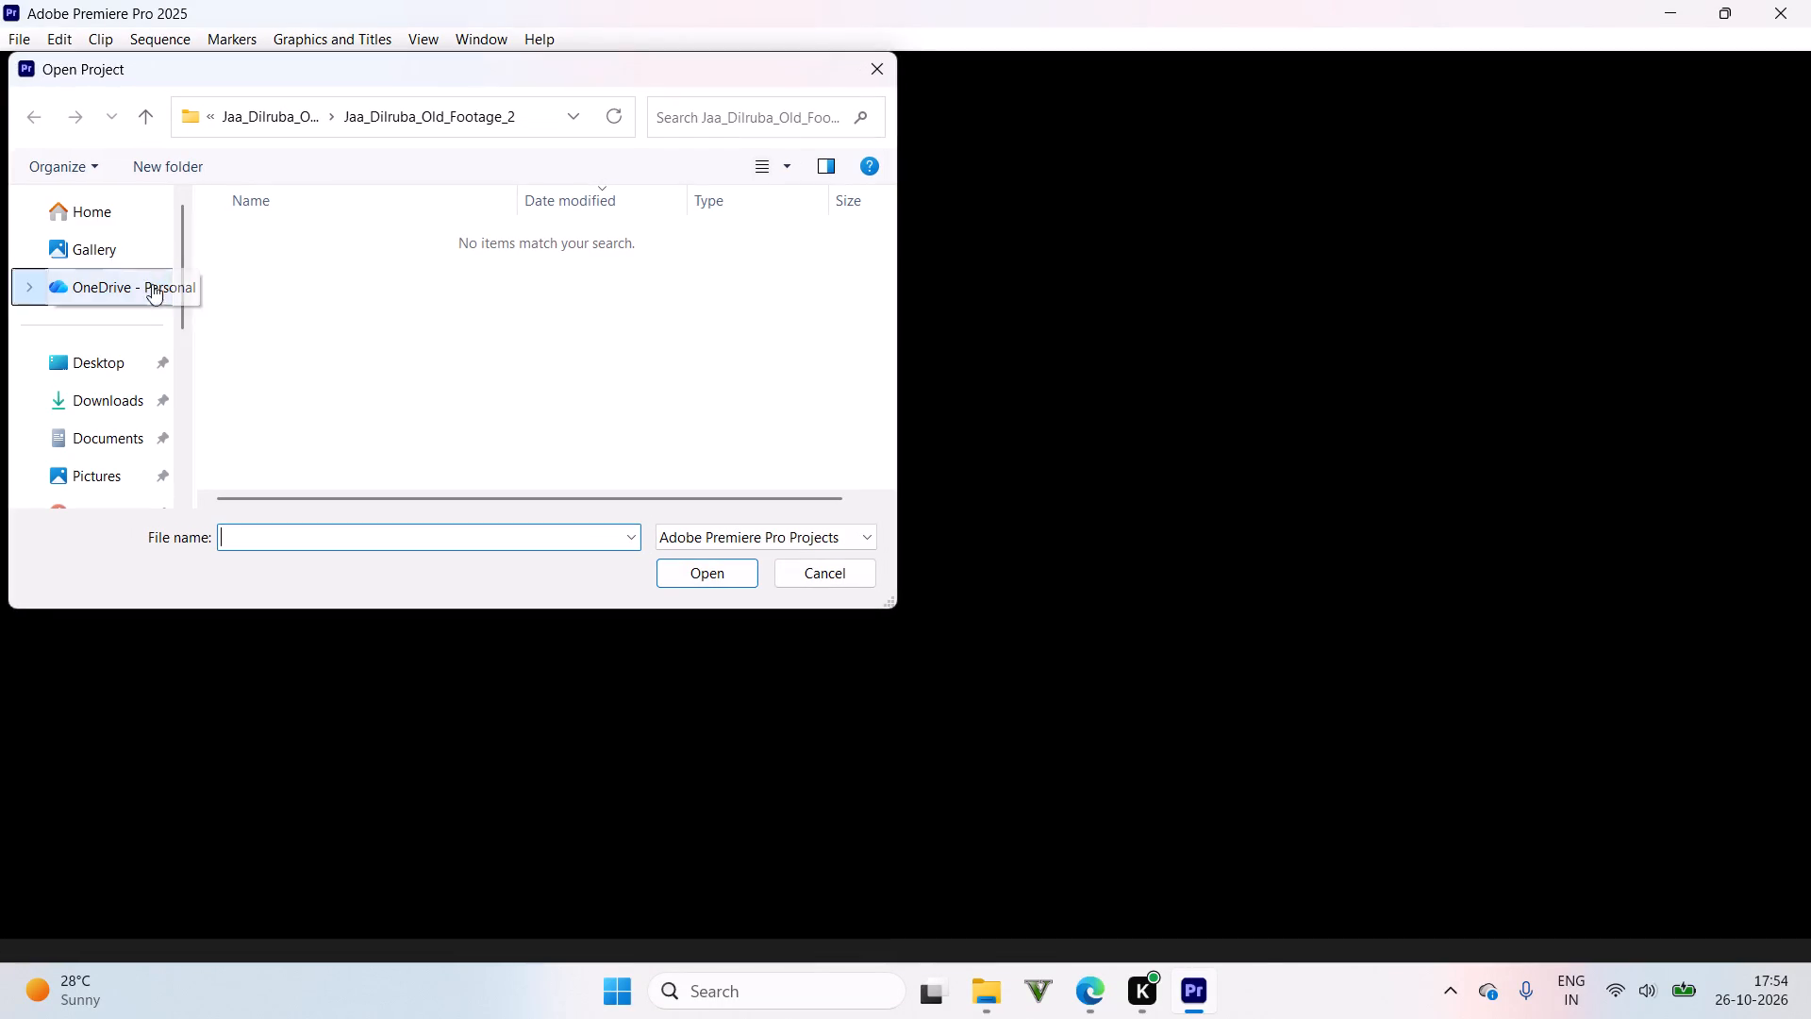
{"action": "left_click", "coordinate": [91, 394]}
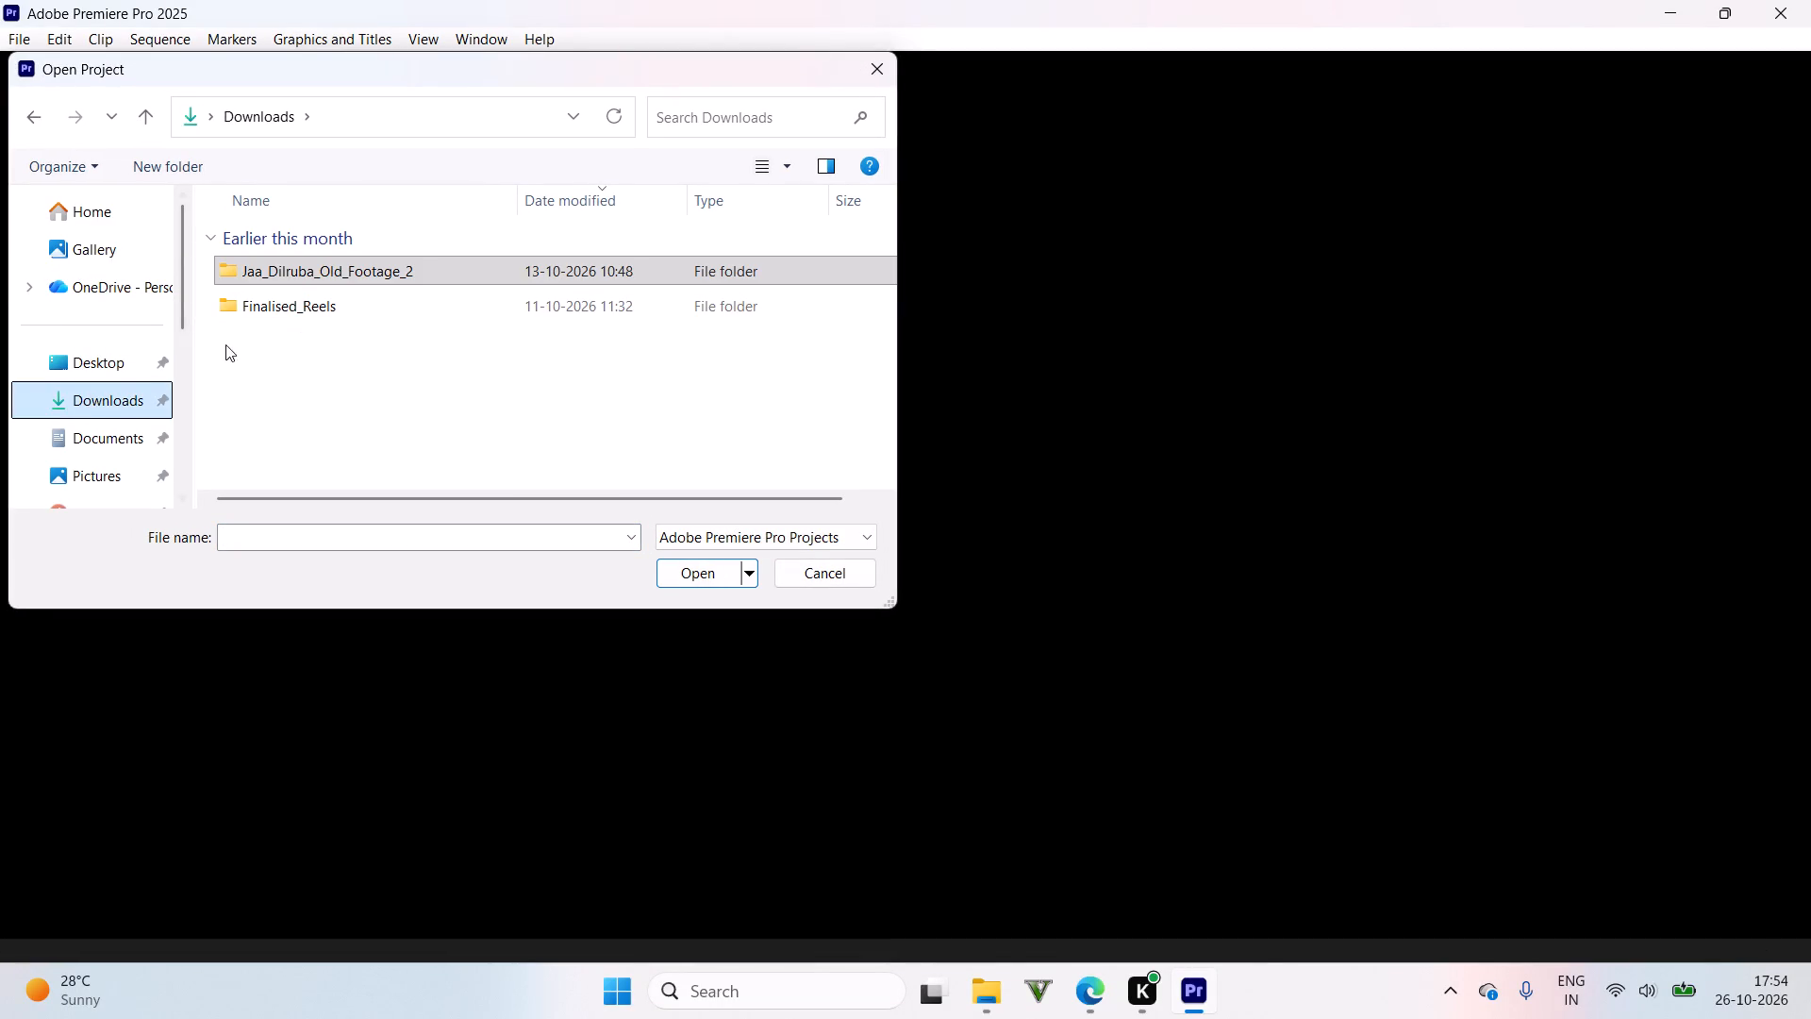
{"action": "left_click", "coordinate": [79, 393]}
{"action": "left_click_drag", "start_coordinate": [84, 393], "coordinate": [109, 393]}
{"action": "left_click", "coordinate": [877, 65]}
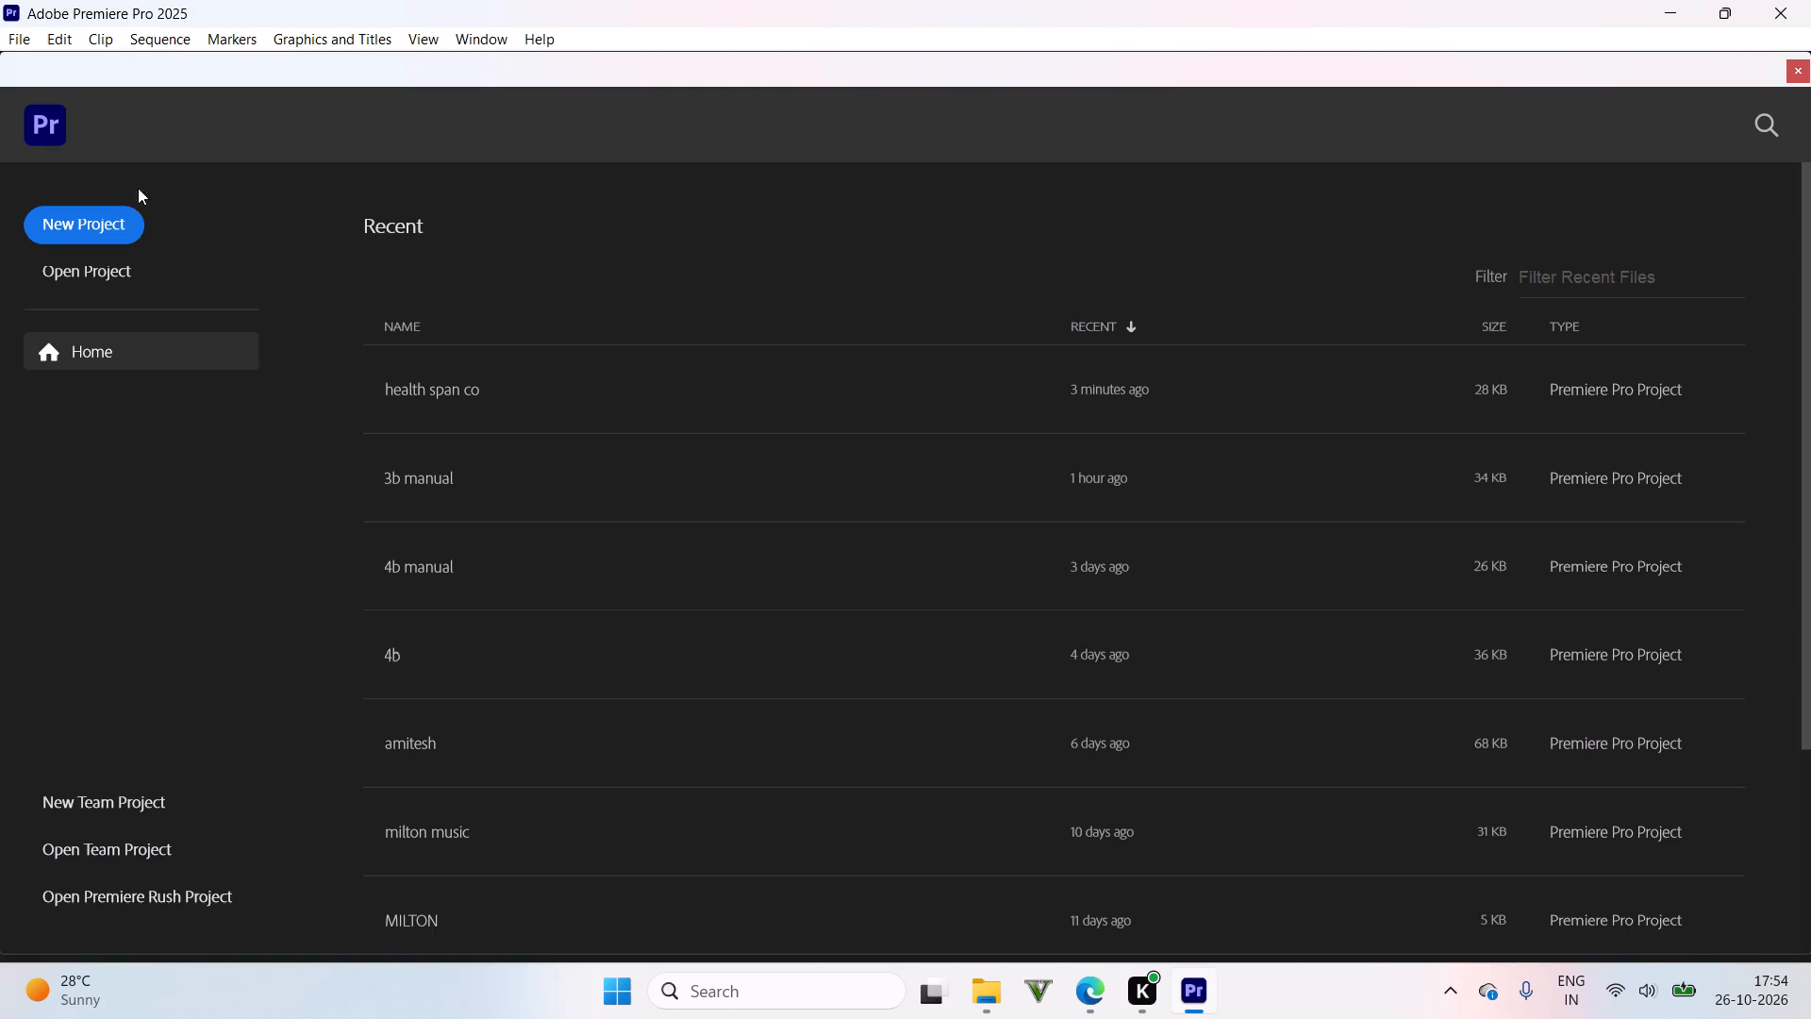
Create a new project named "4b automatic" in the default location with no template.
{"action": "left_click", "coordinate": [100, 222]}
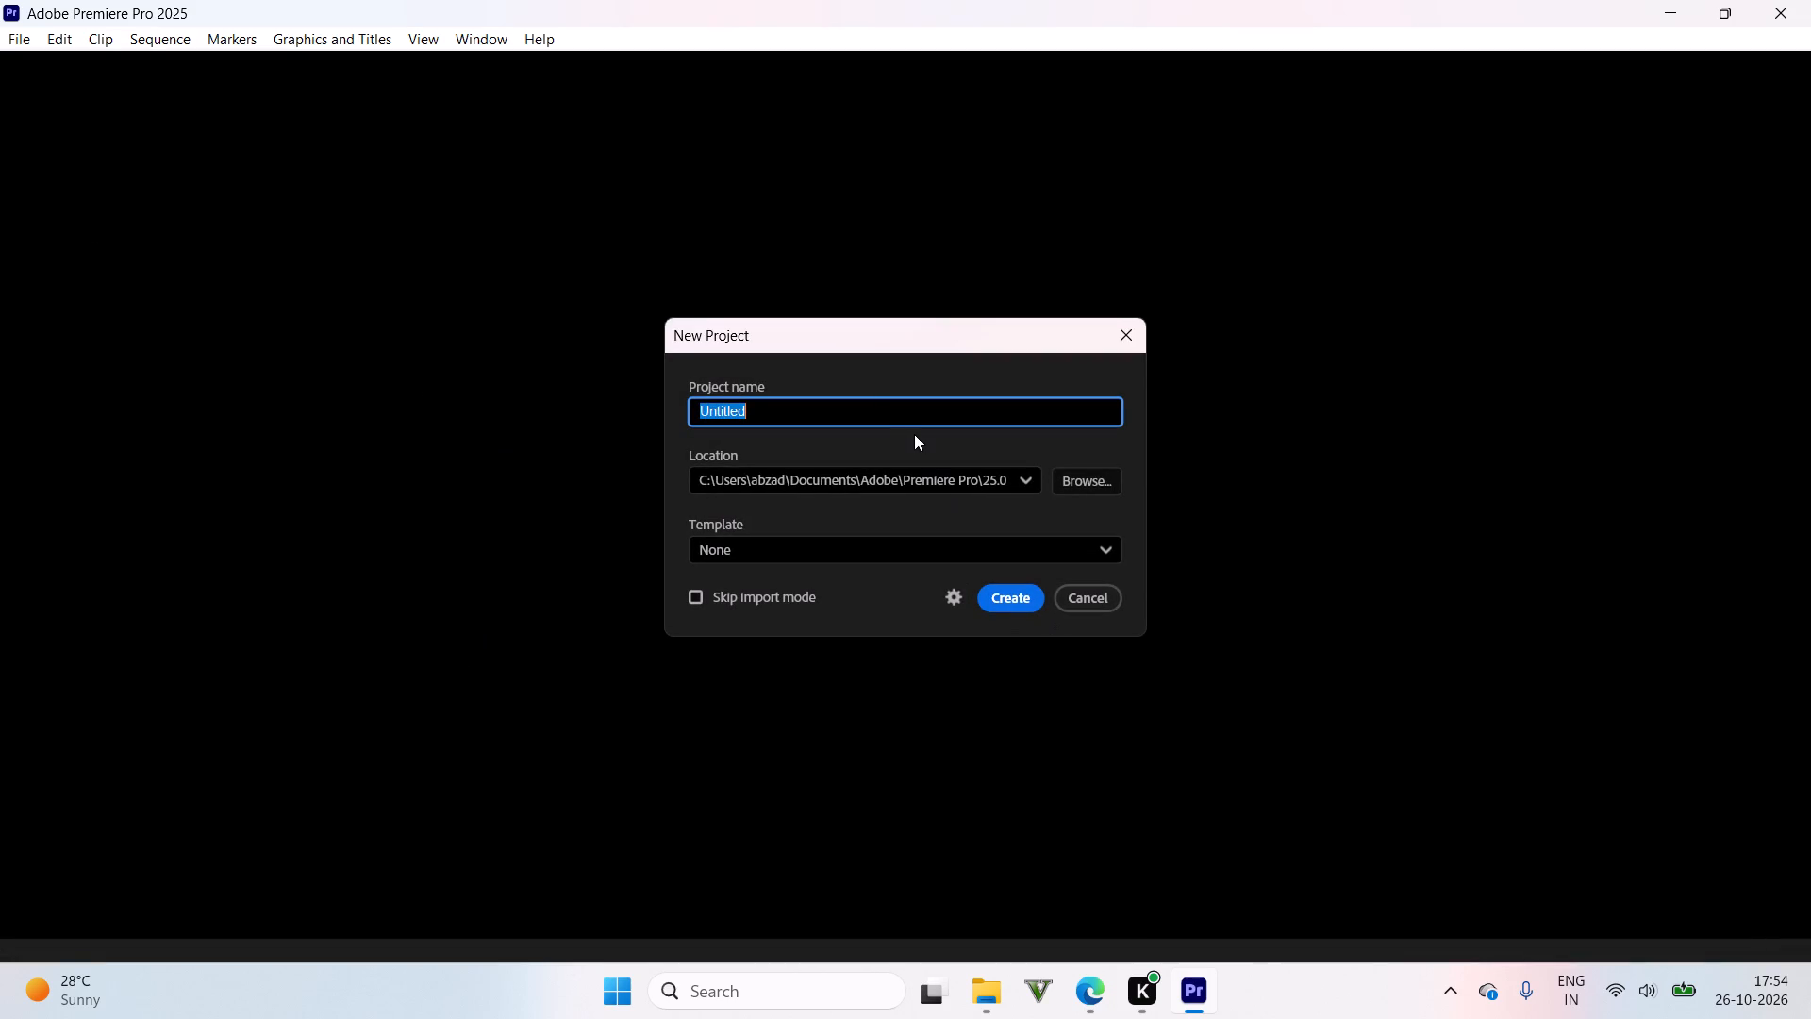
{"action": "key", "text": "BackSpace"}
{"action": "key", "text": "BackSpace"}
{"action": "left_click", "coordinate": [1077, 993]}
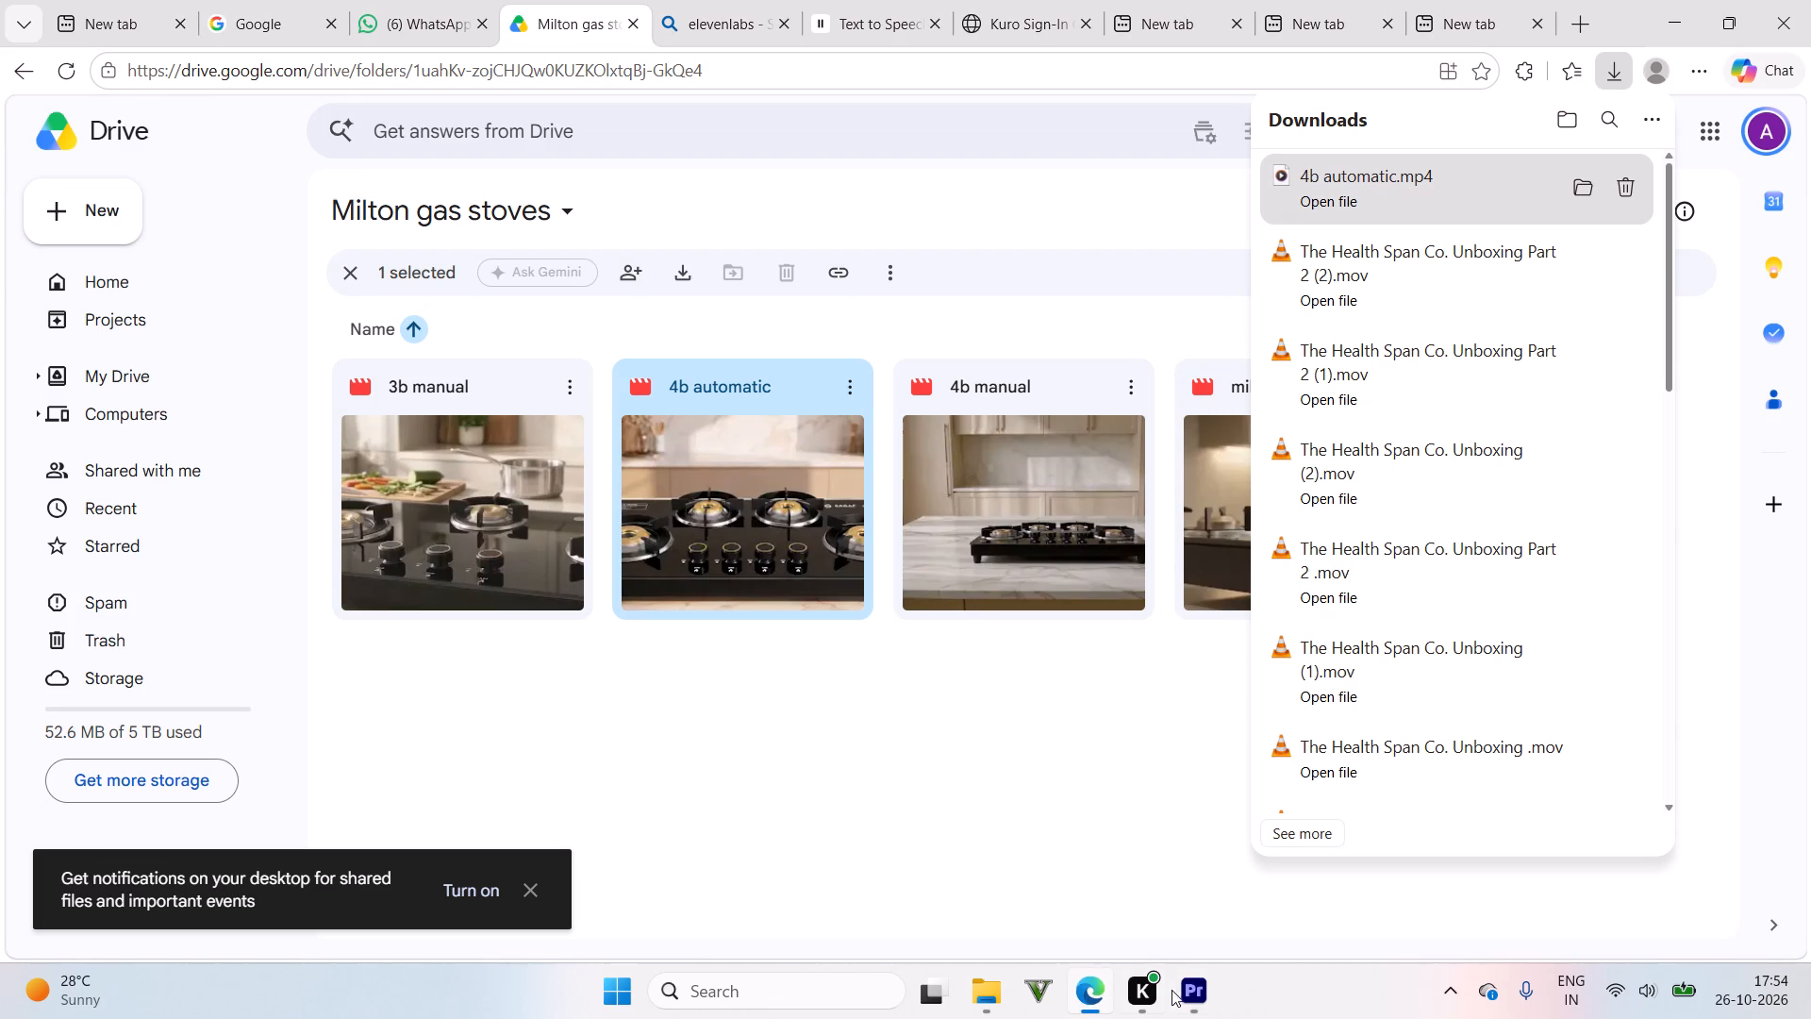
{"action": "left_click", "coordinate": [1203, 990]}
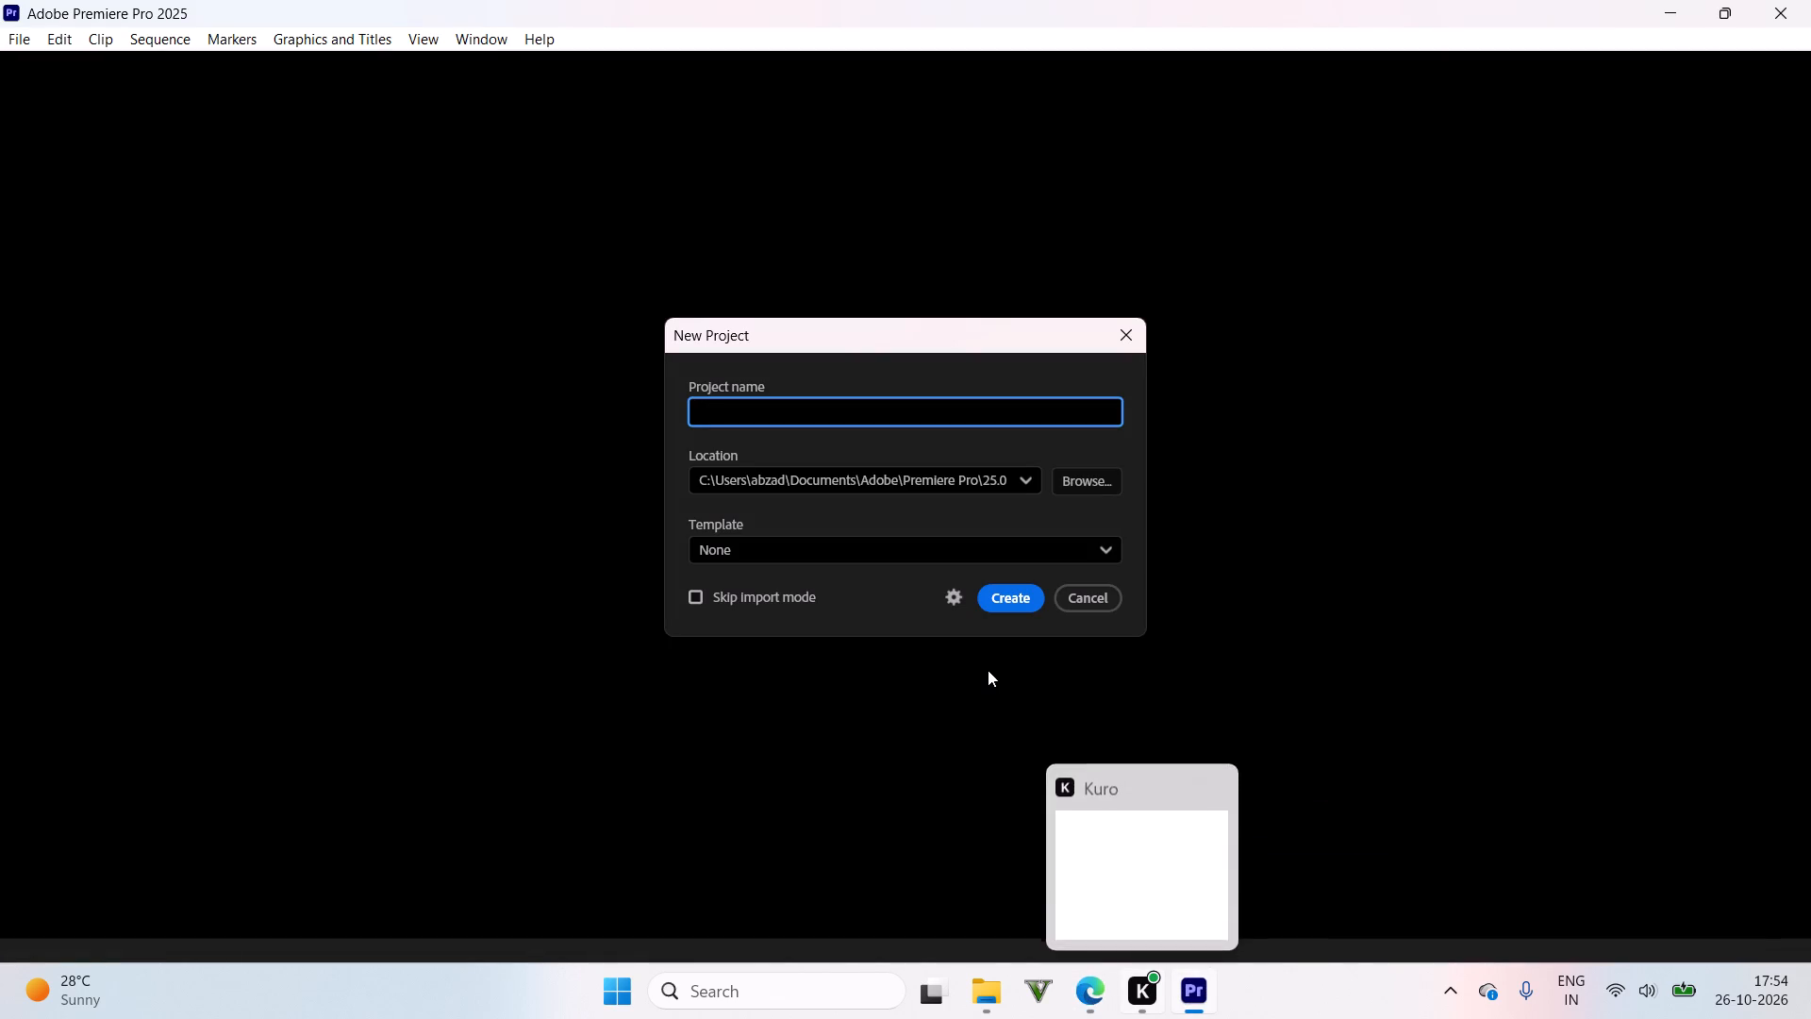
{"action": "type", "text": "4b automatic"}
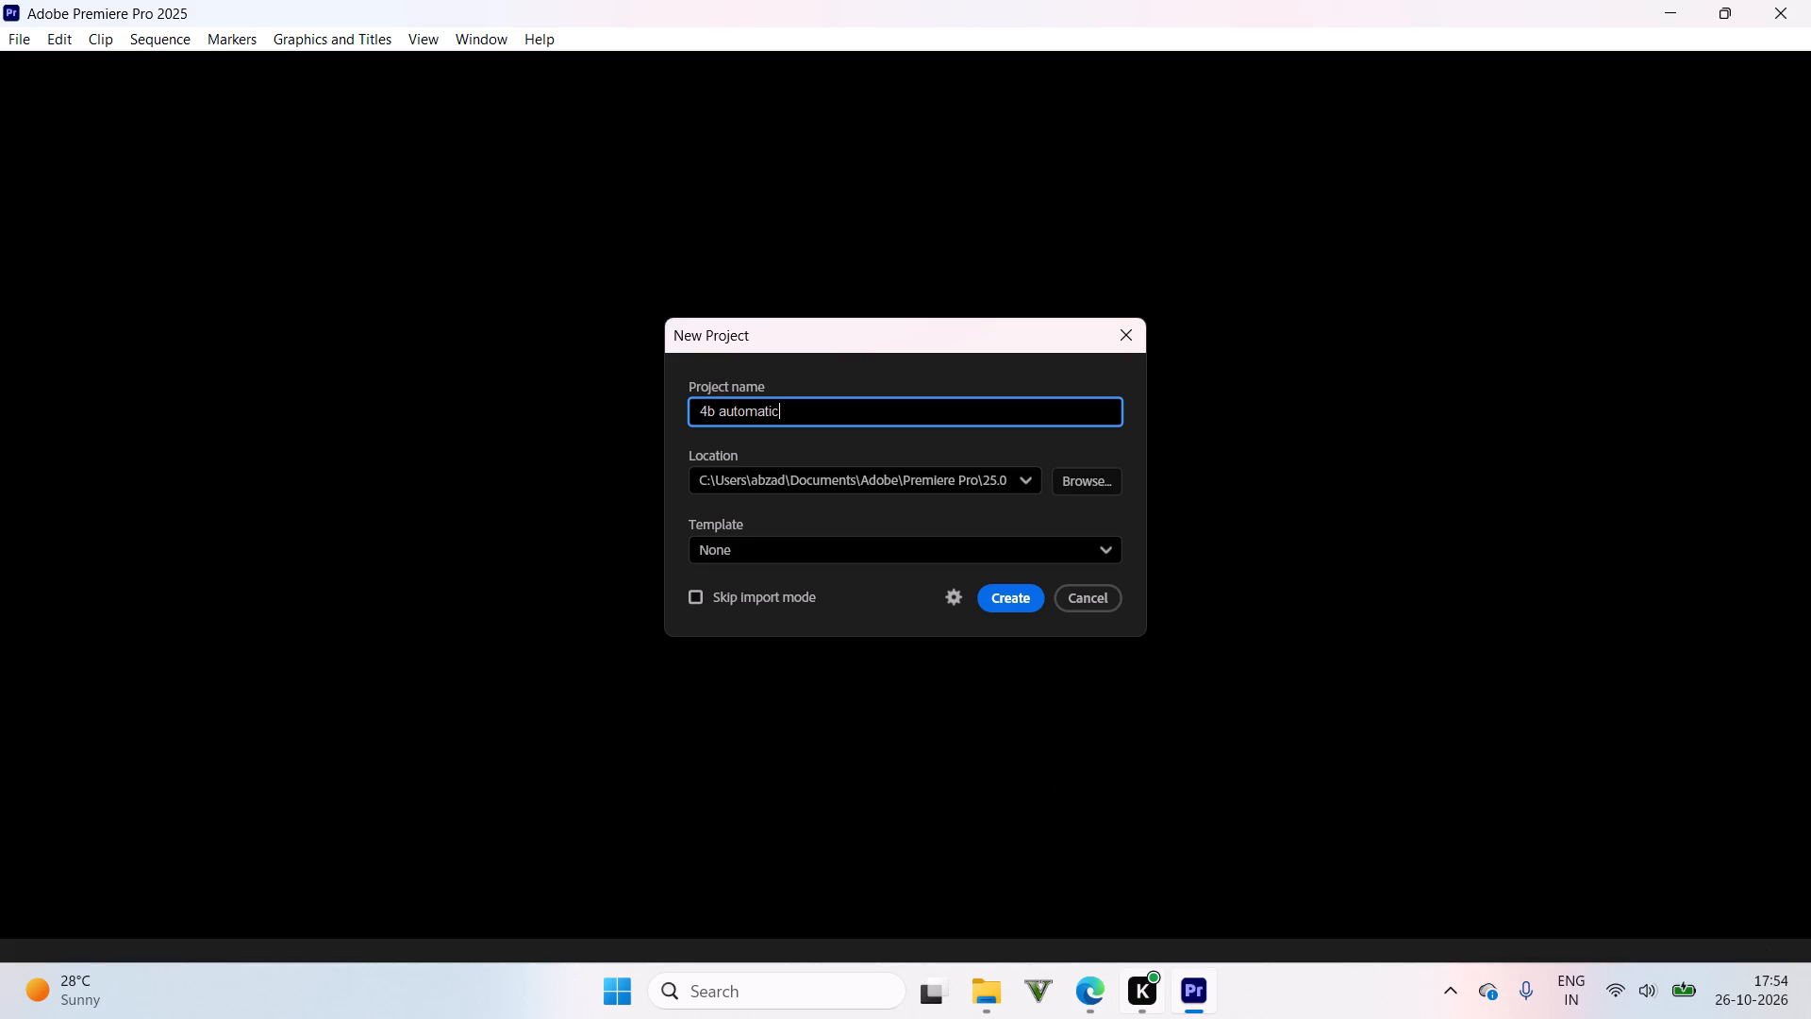
{"action": "left_click", "coordinate": [1015, 602]}
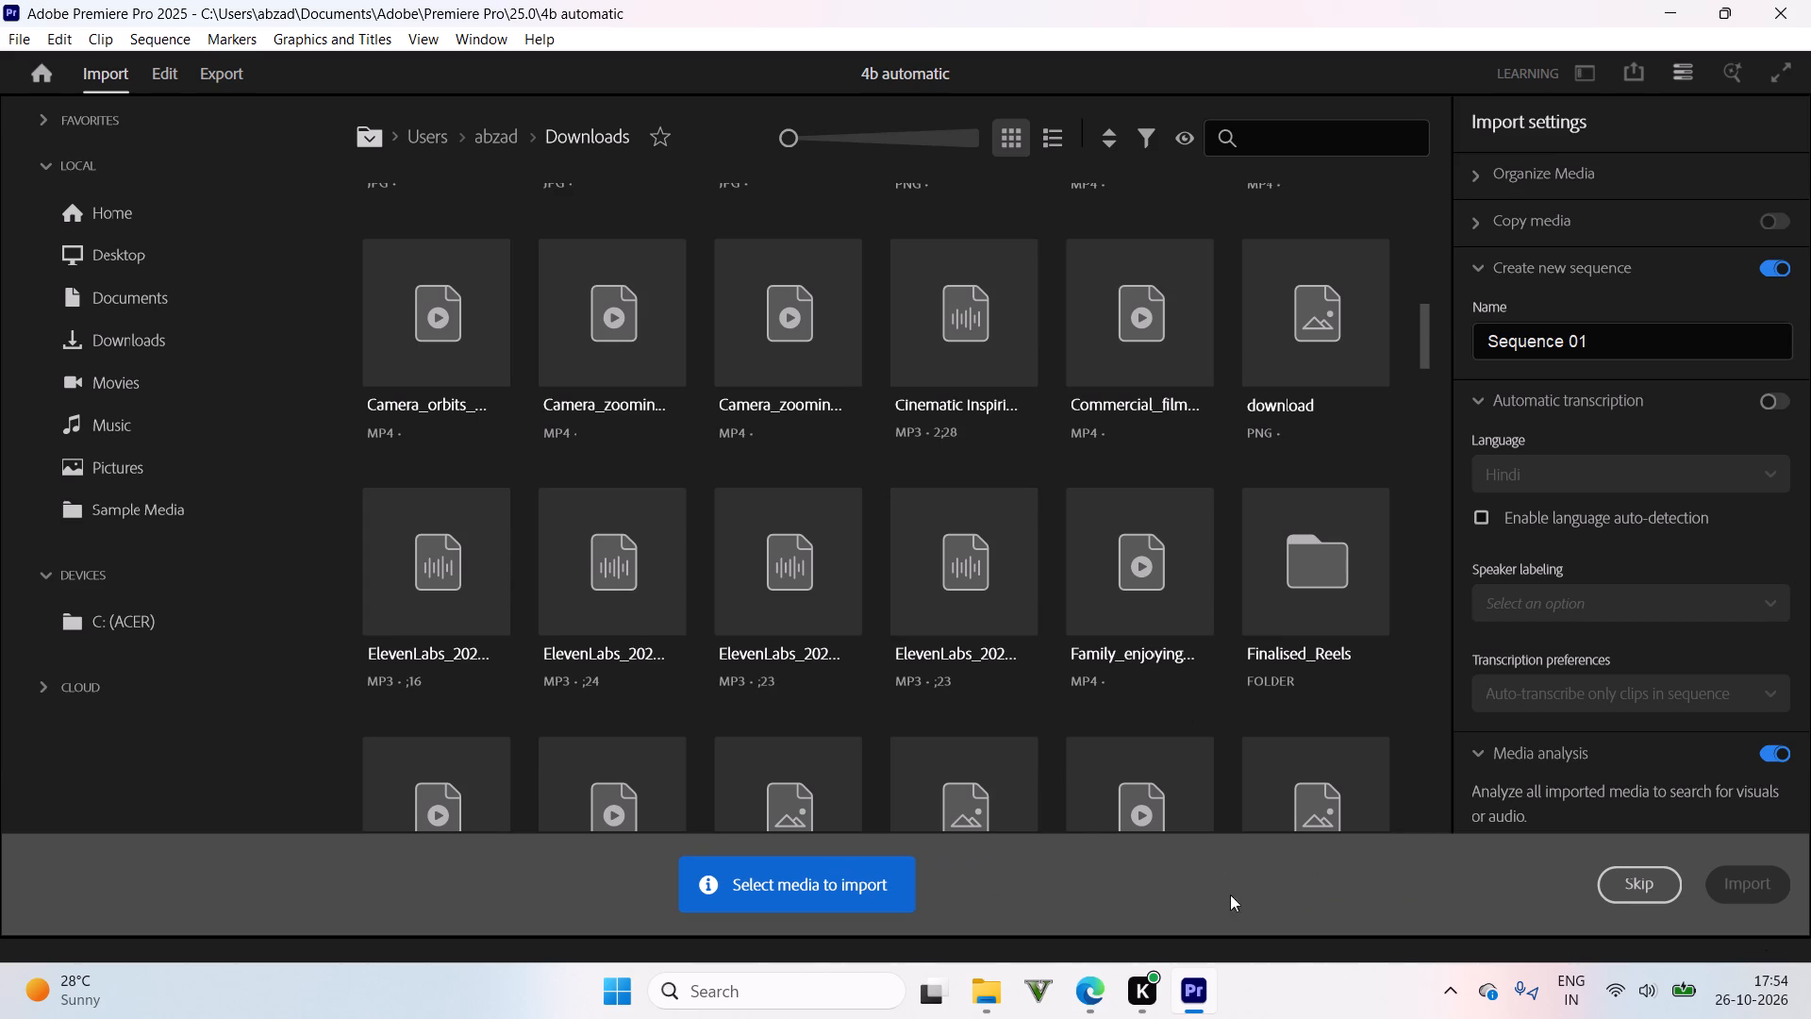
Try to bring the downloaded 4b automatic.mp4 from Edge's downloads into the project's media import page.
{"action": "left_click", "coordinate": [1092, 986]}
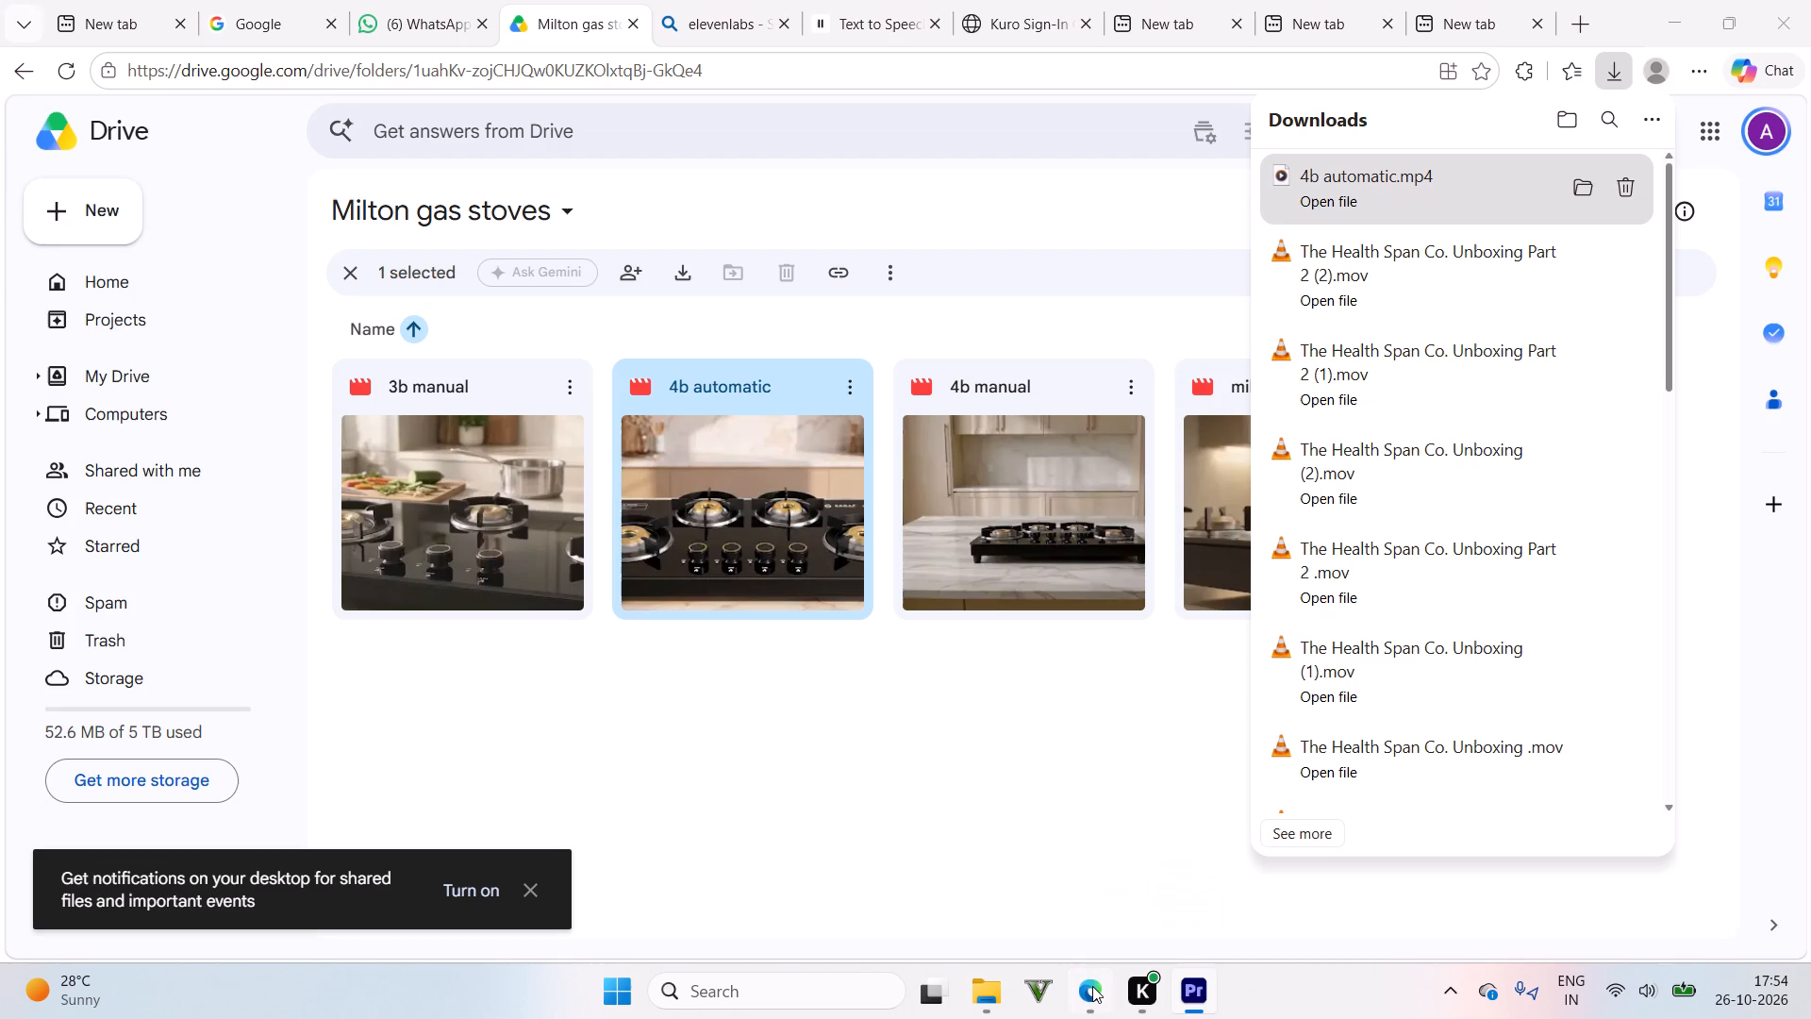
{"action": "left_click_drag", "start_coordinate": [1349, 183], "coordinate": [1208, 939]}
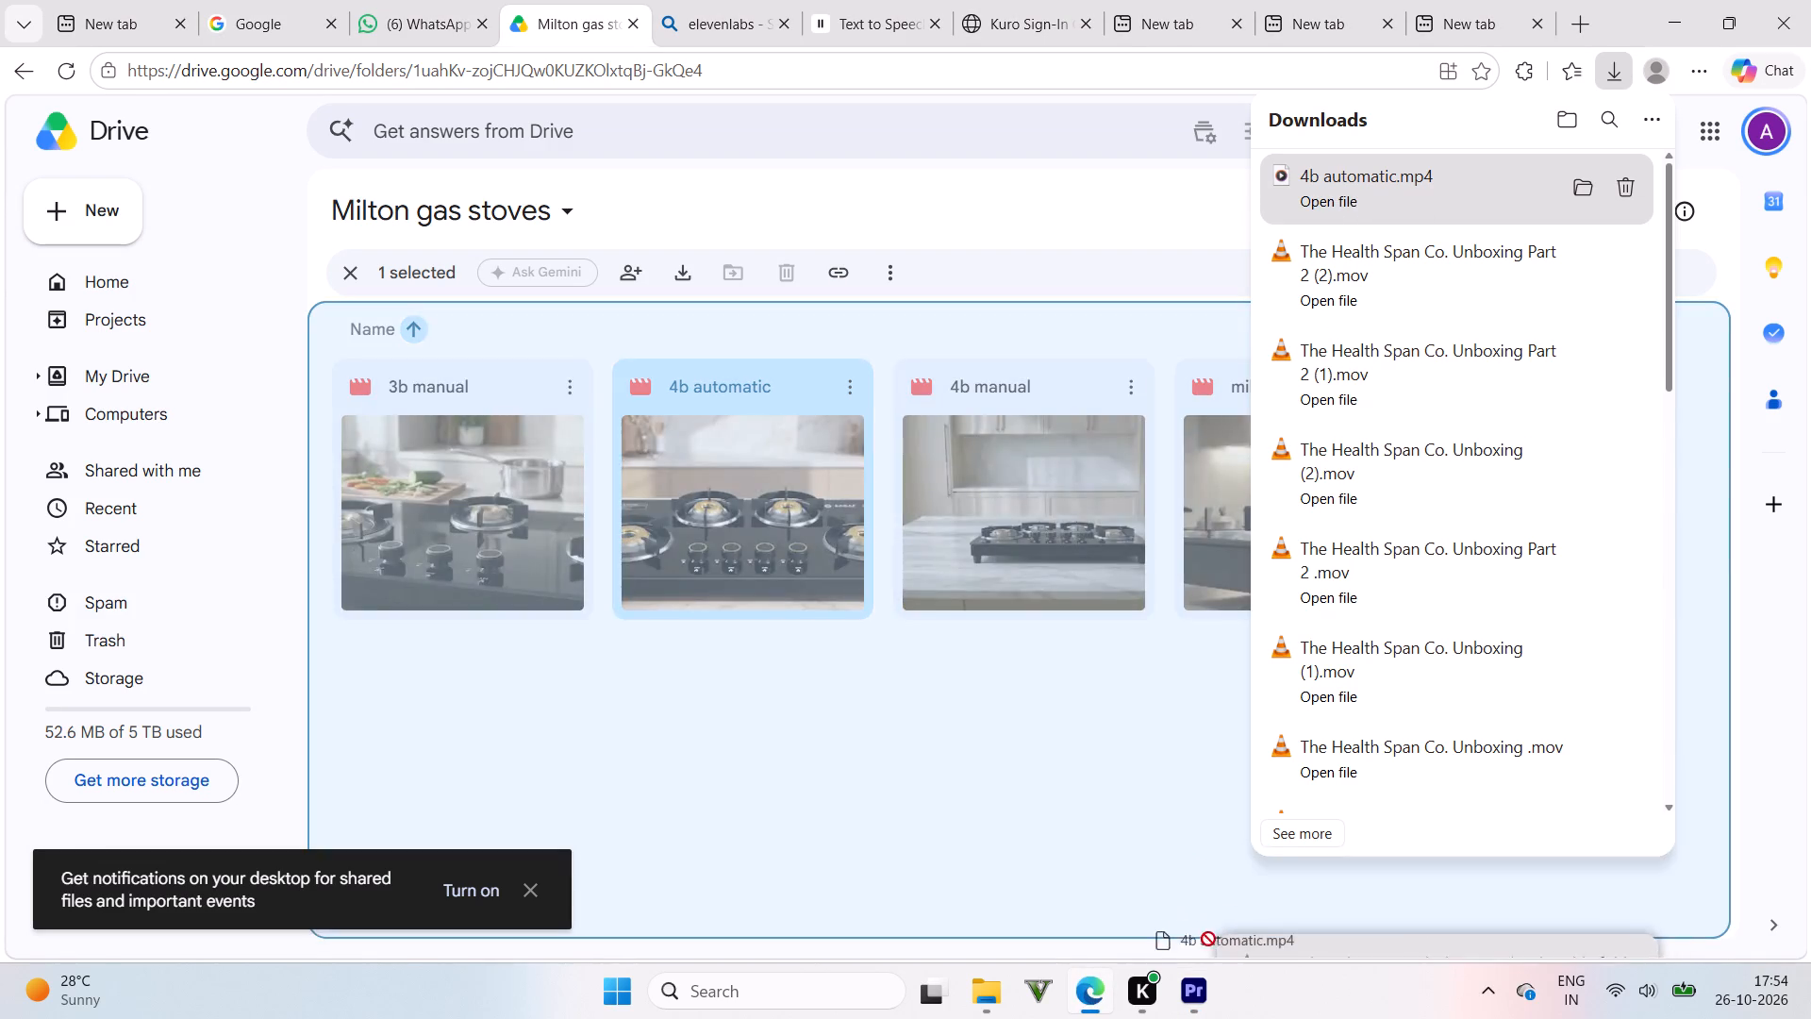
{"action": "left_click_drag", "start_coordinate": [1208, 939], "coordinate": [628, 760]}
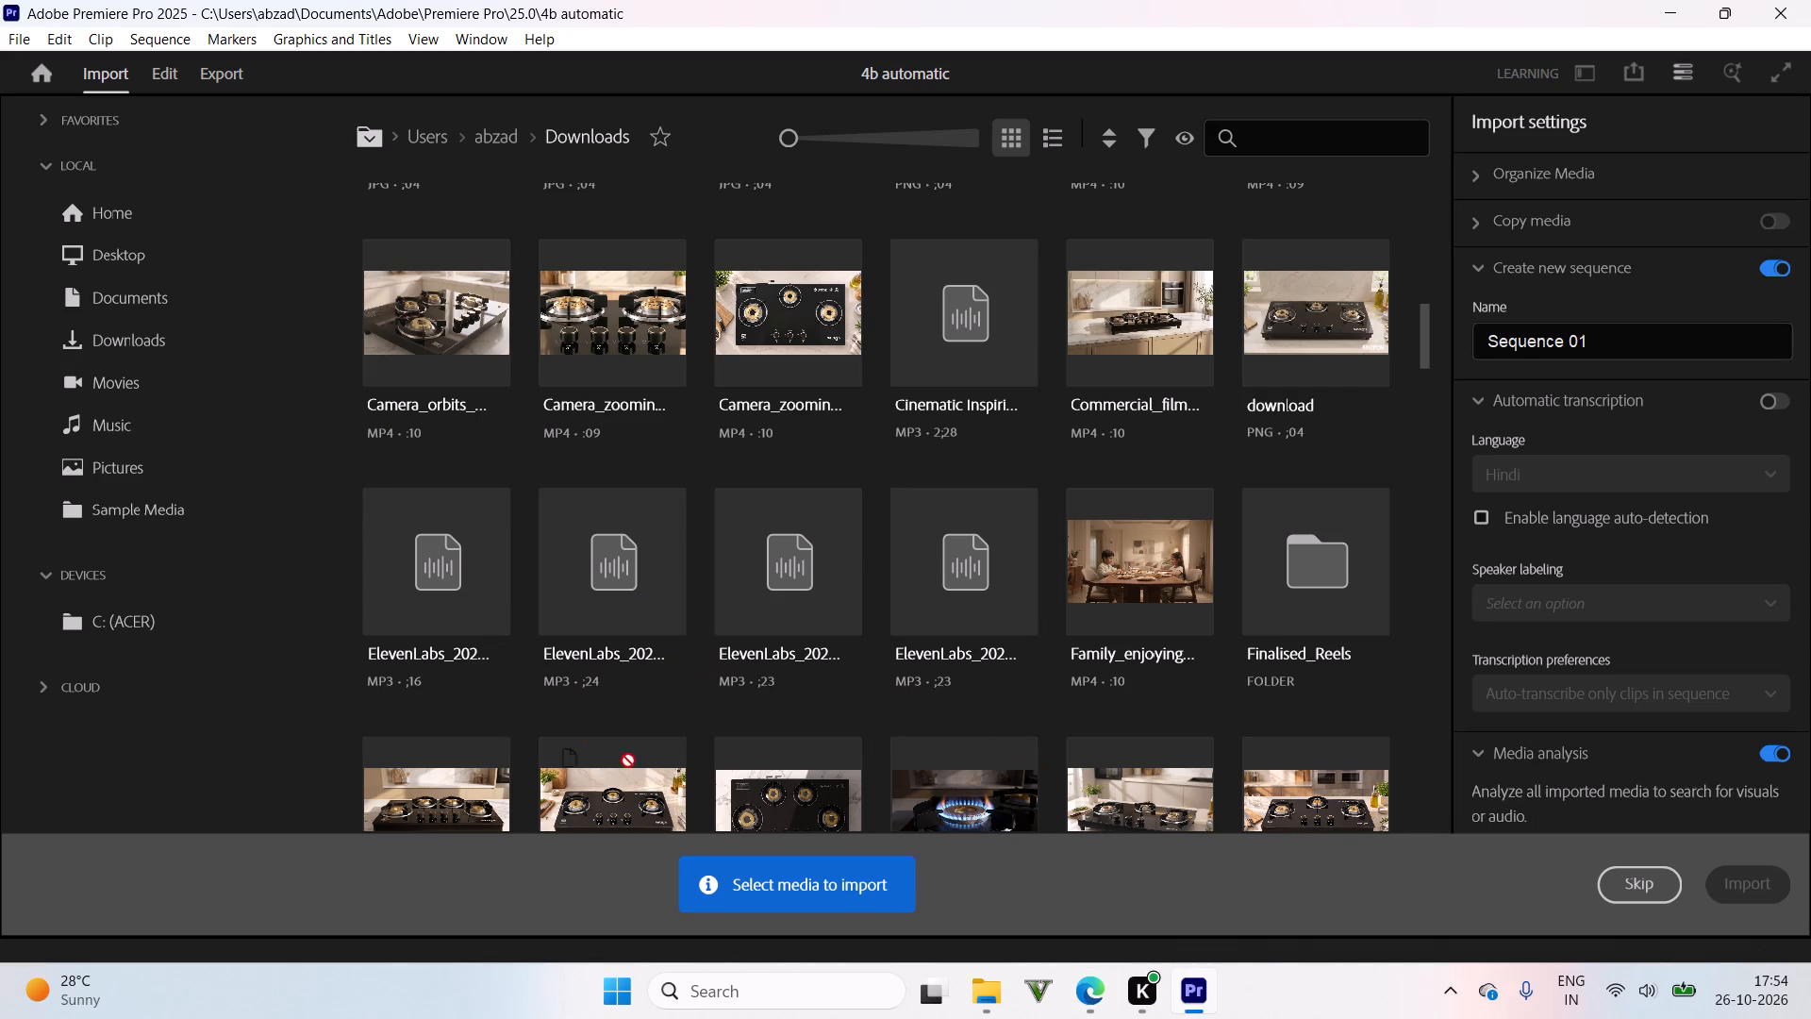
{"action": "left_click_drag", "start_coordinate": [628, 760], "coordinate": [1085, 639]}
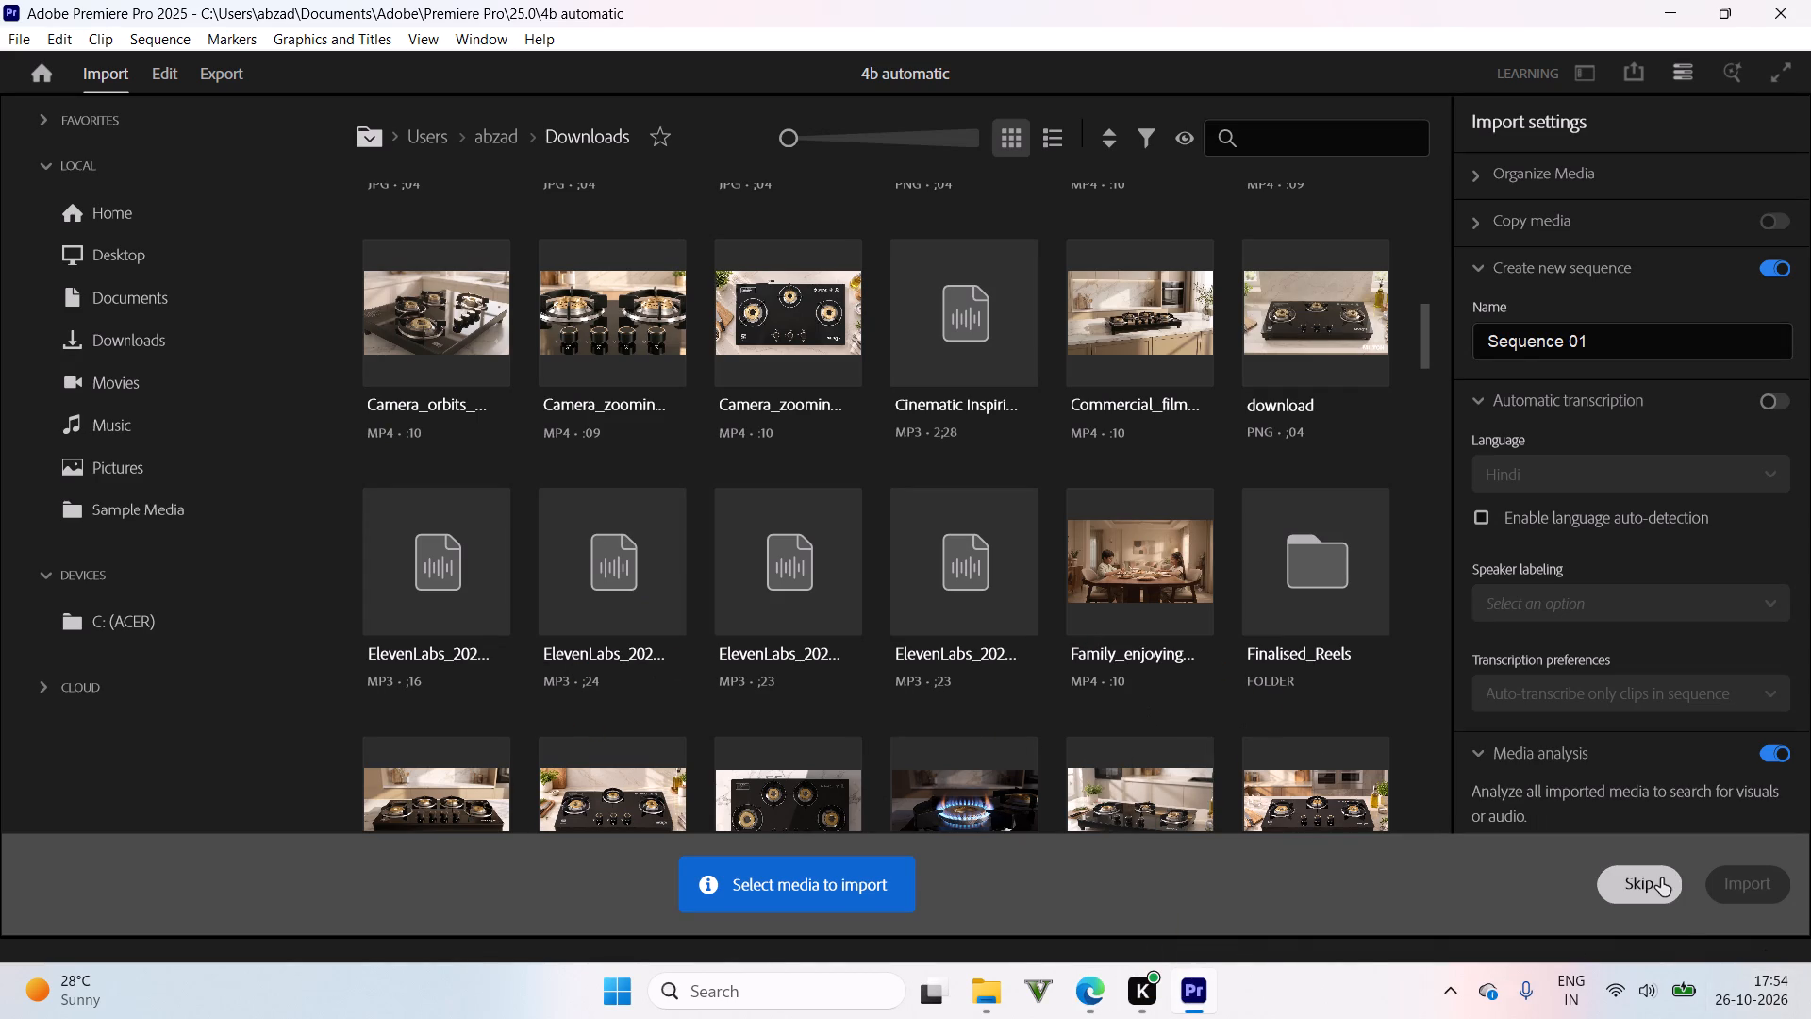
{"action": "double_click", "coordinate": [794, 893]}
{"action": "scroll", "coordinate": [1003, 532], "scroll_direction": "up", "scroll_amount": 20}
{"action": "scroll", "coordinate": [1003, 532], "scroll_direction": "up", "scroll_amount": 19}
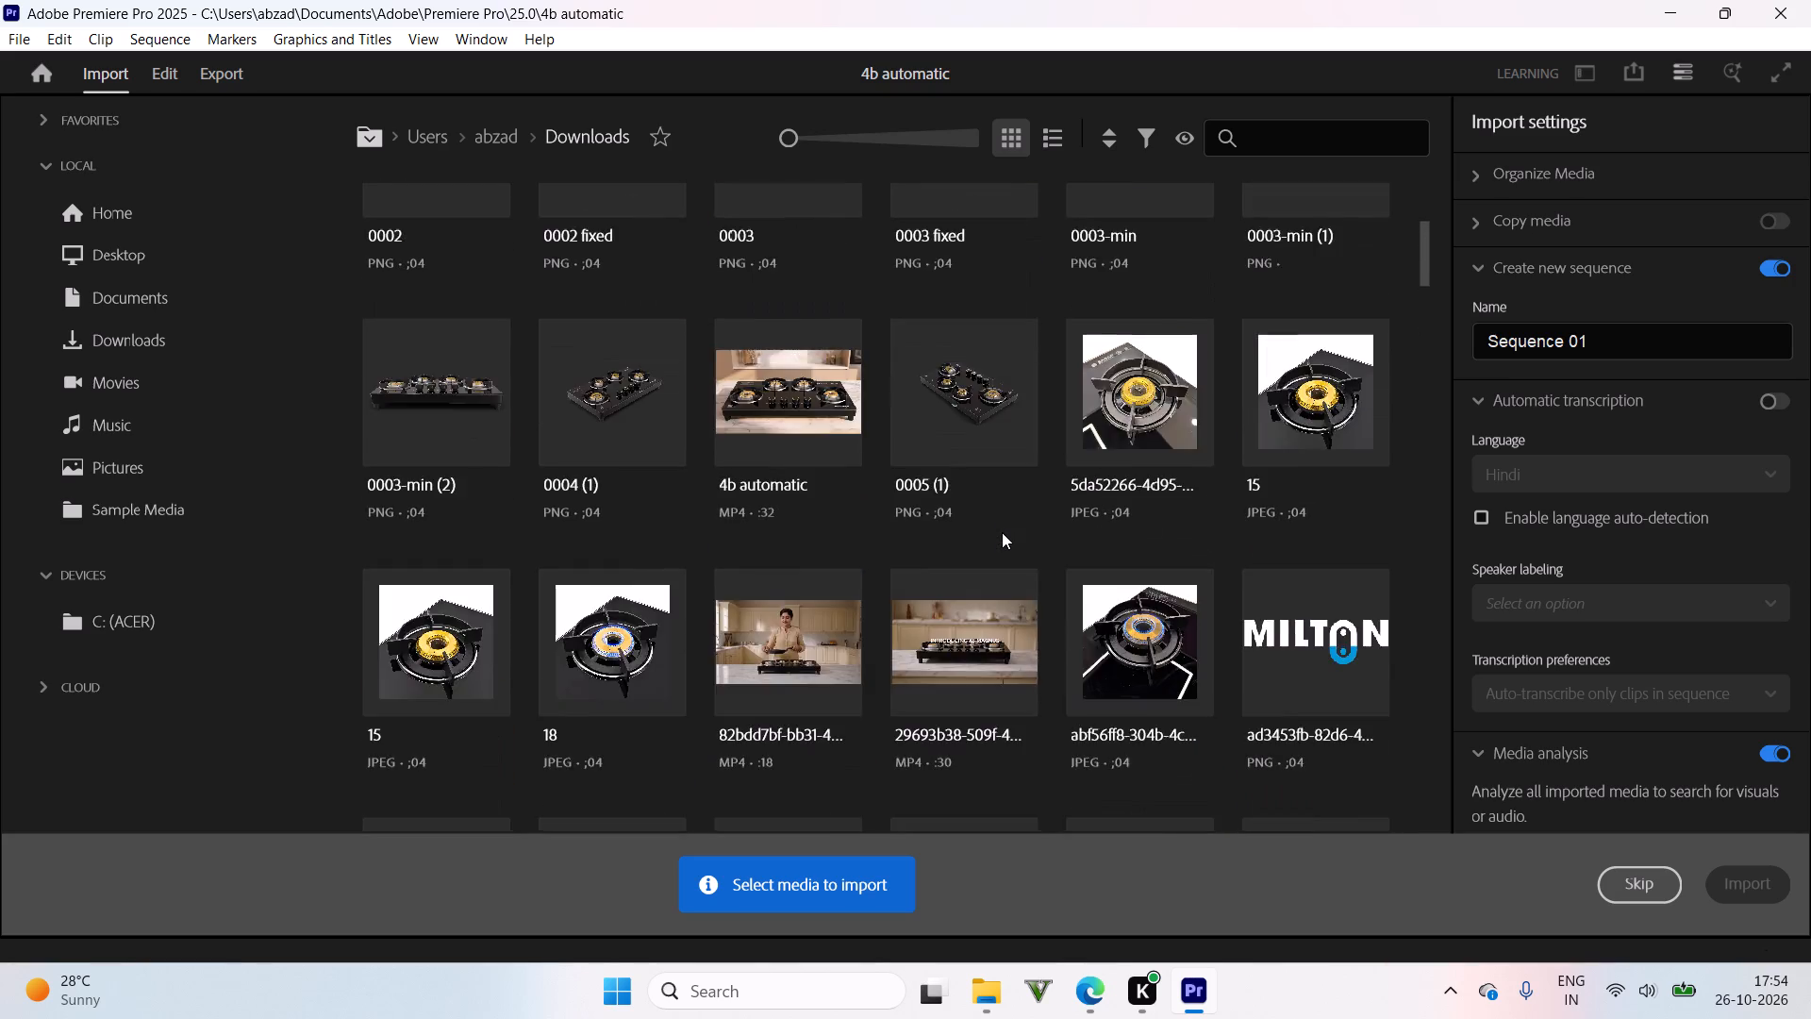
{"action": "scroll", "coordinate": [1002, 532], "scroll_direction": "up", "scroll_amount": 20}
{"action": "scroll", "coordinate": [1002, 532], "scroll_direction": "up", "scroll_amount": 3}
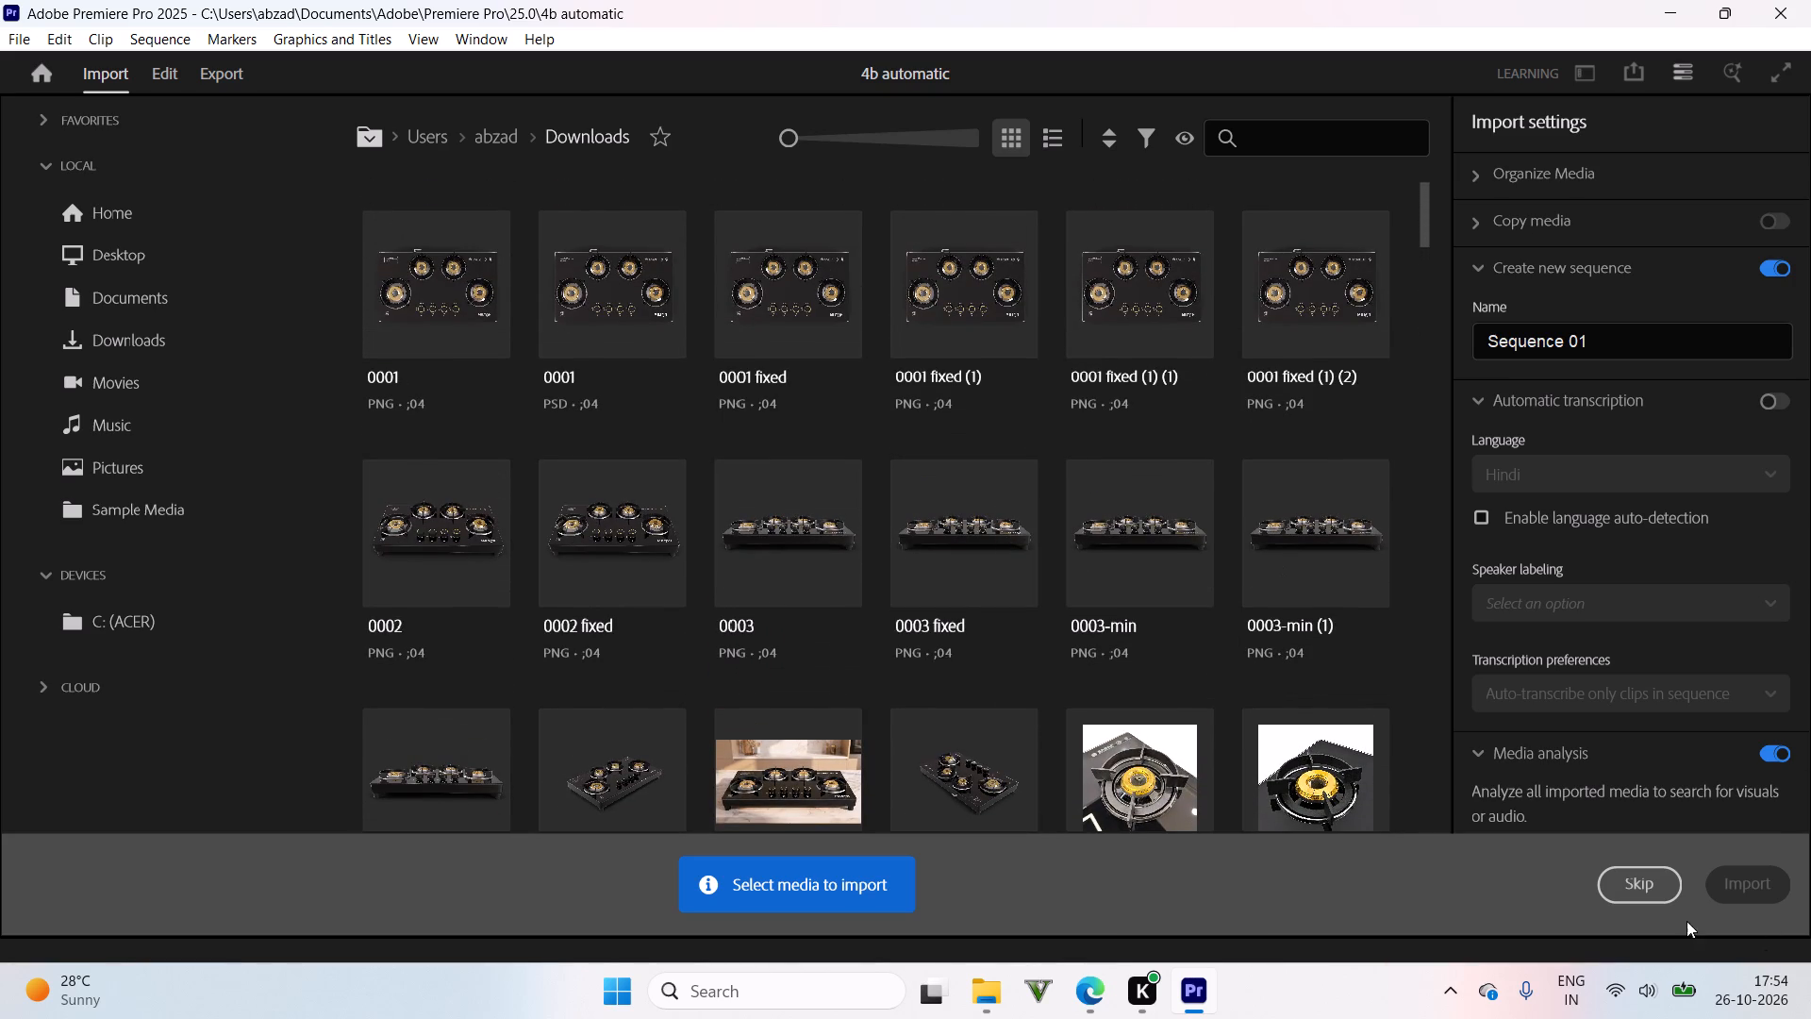
Skip the initial media import and add the downloaded 4b automatic.mp4 from Edge to the Premiere Pro project bin.
{"action": "left_click", "coordinate": [1641, 896]}
{"action": "left_click", "coordinate": [1084, 1004]}
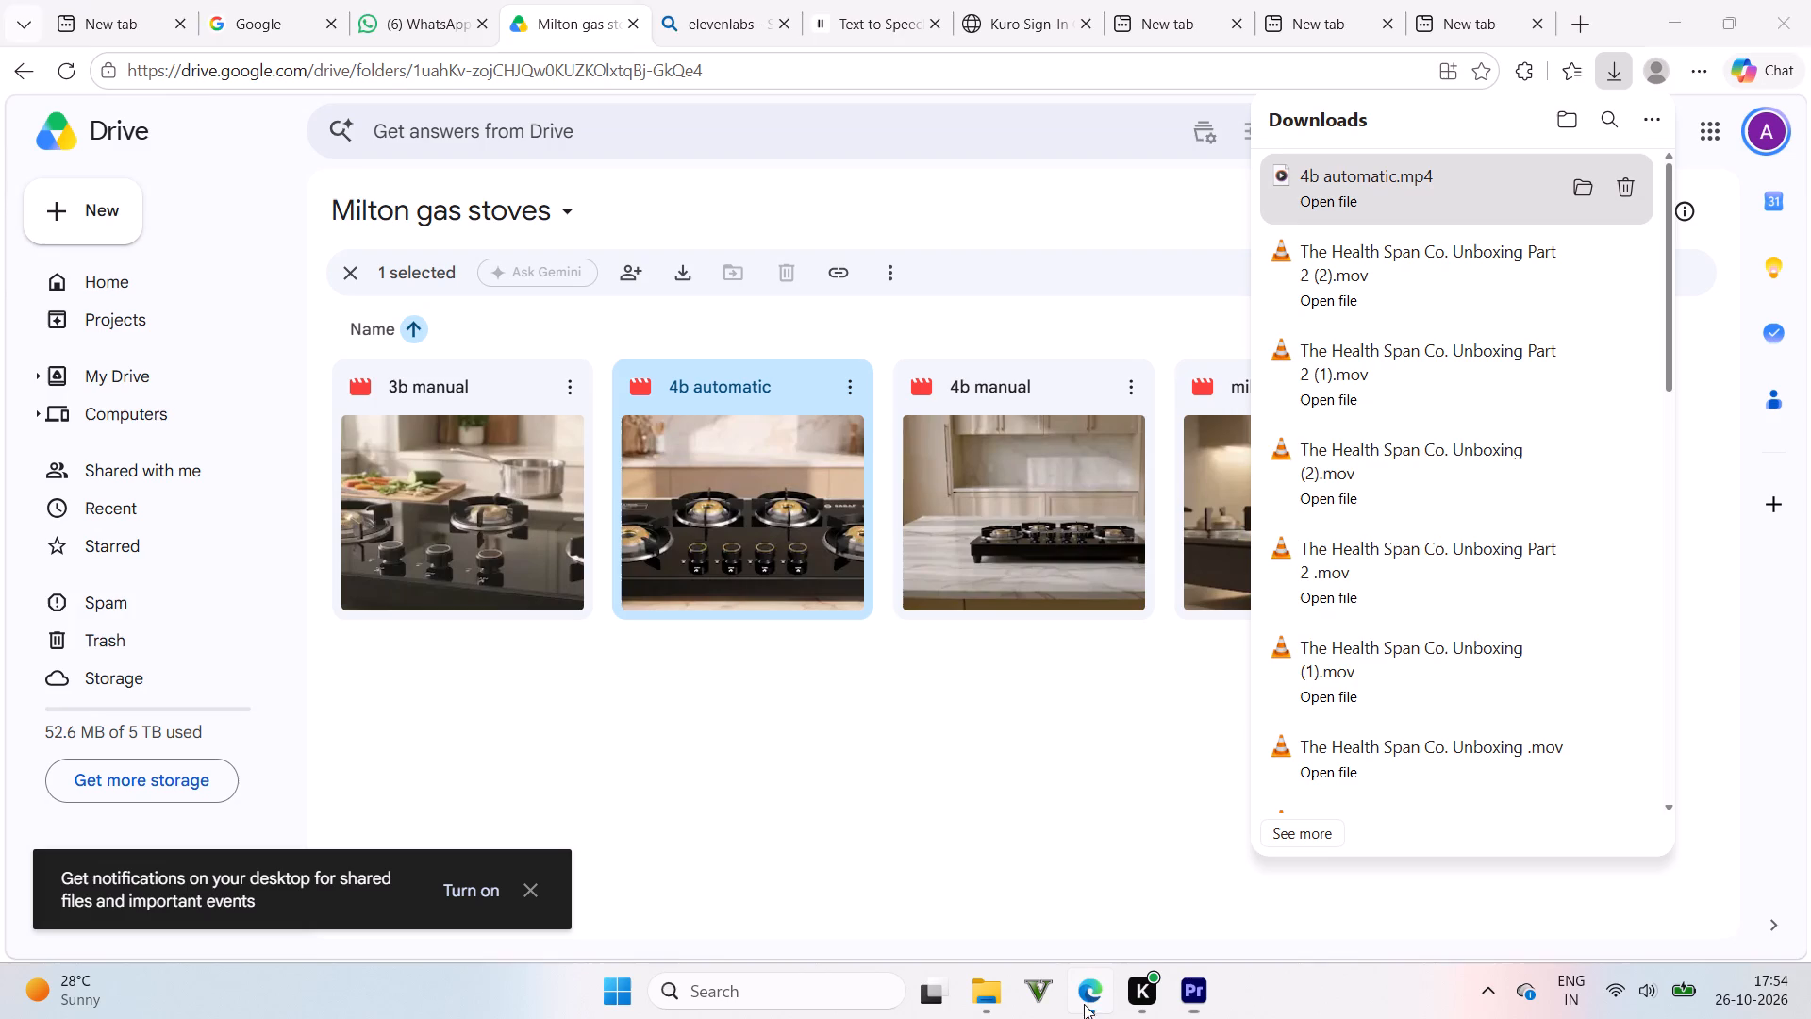
{"action": "left_click_drag", "start_coordinate": [1414, 190], "coordinate": [1207, 967]}
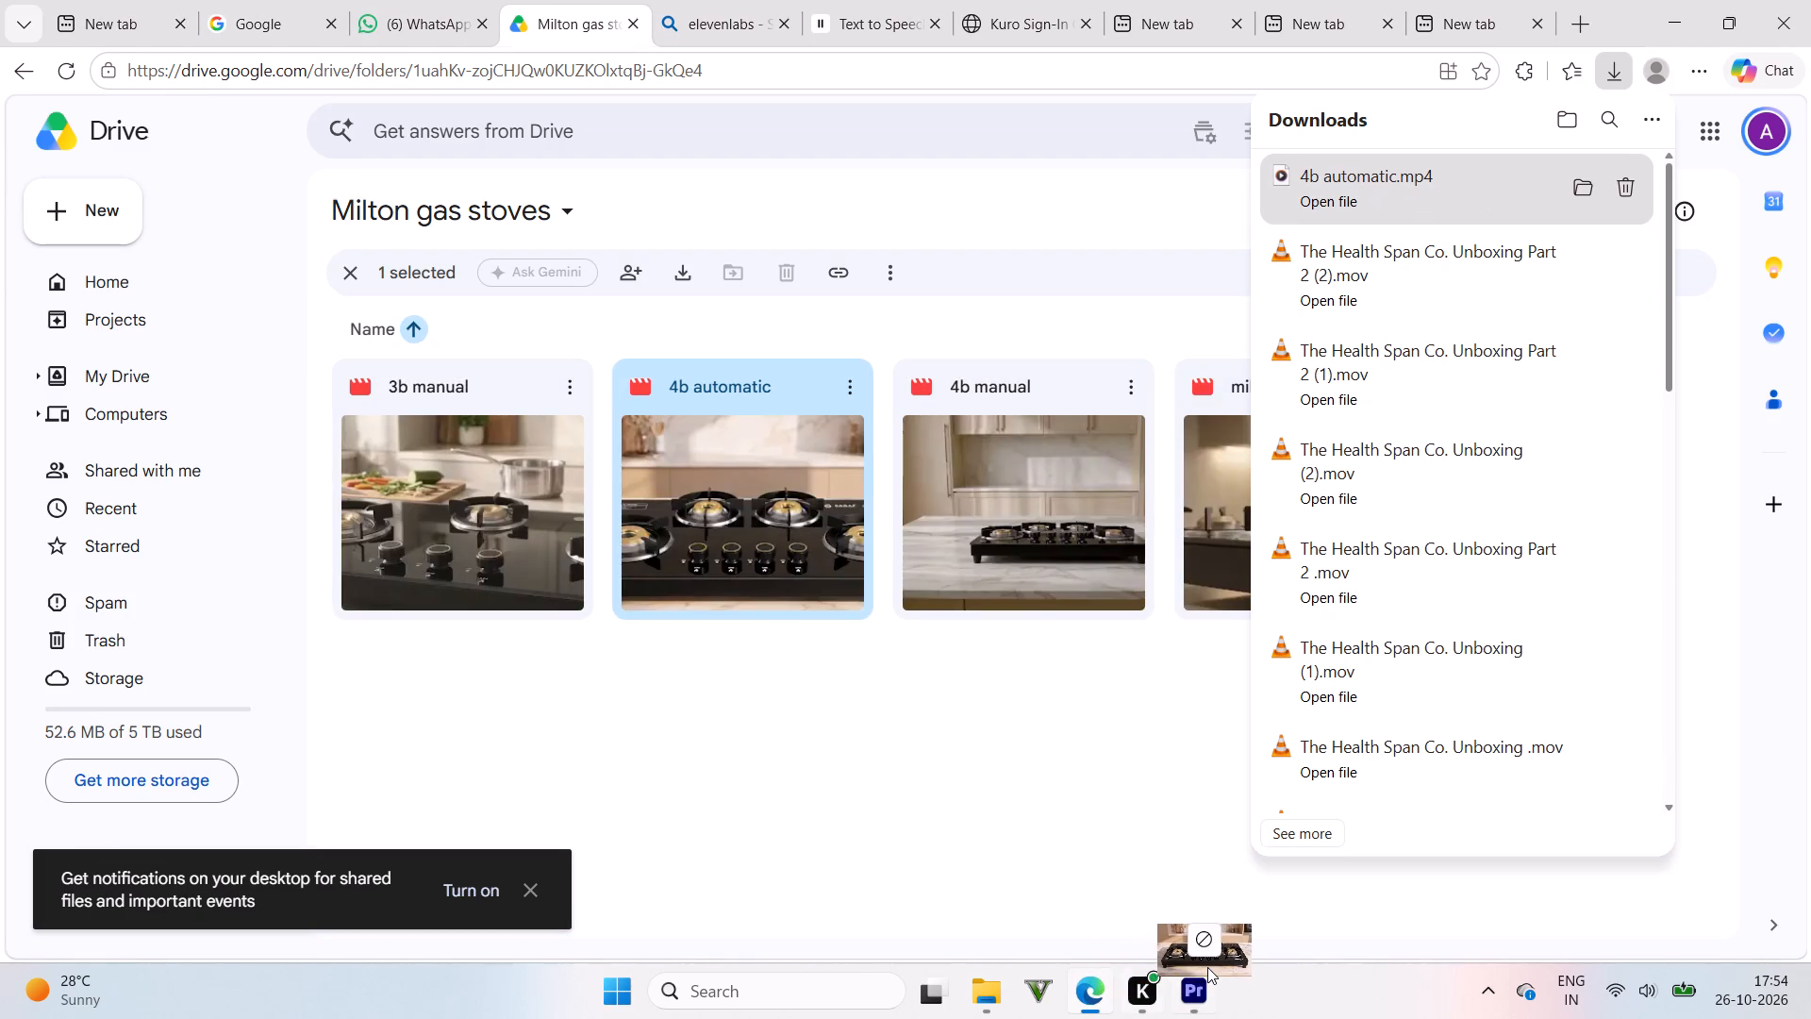
{"action": "left_click_drag", "start_coordinate": [1207, 967], "coordinate": [212, 713]}
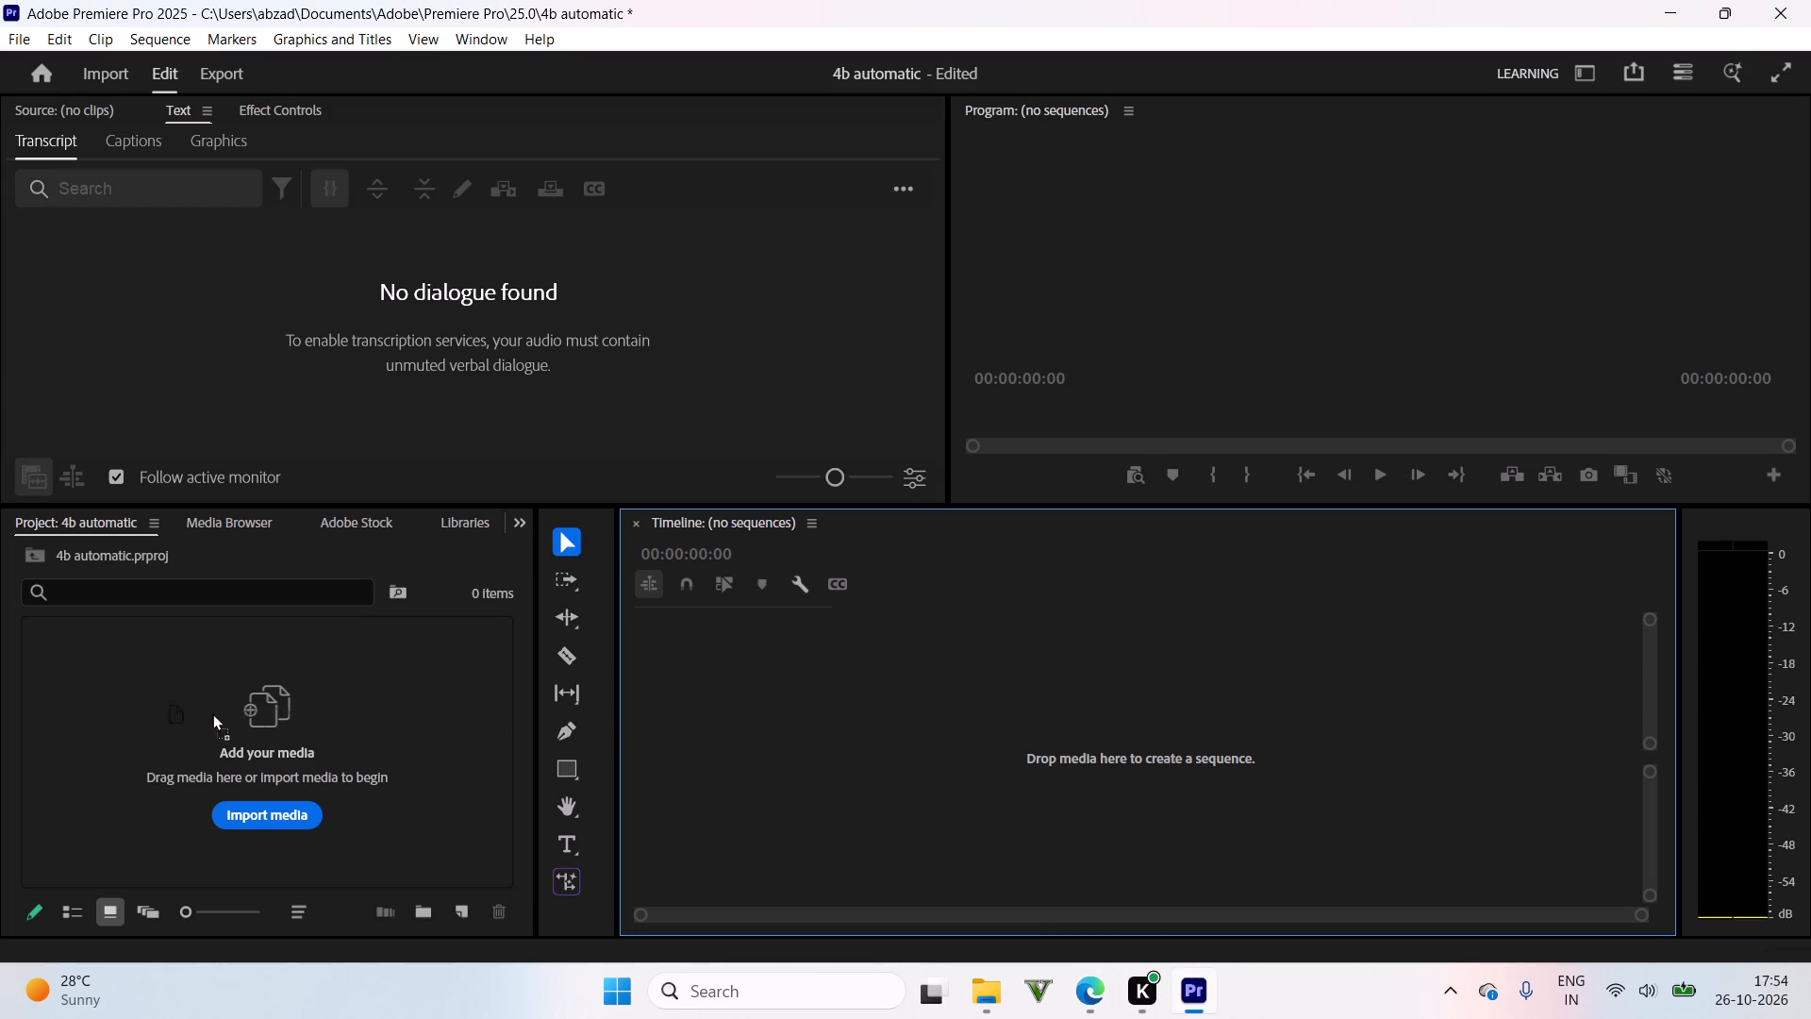
{"action": "left_click_drag", "start_coordinate": [212, 713], "coordinate": [224, 782]}
Create a sequence from the 4b automatic.mp4 clip and dismiss the auto-transcription offer.
{"action": "left_click_drag", "start_coordinate": [53, 687], "coordinate": [702, 677]}
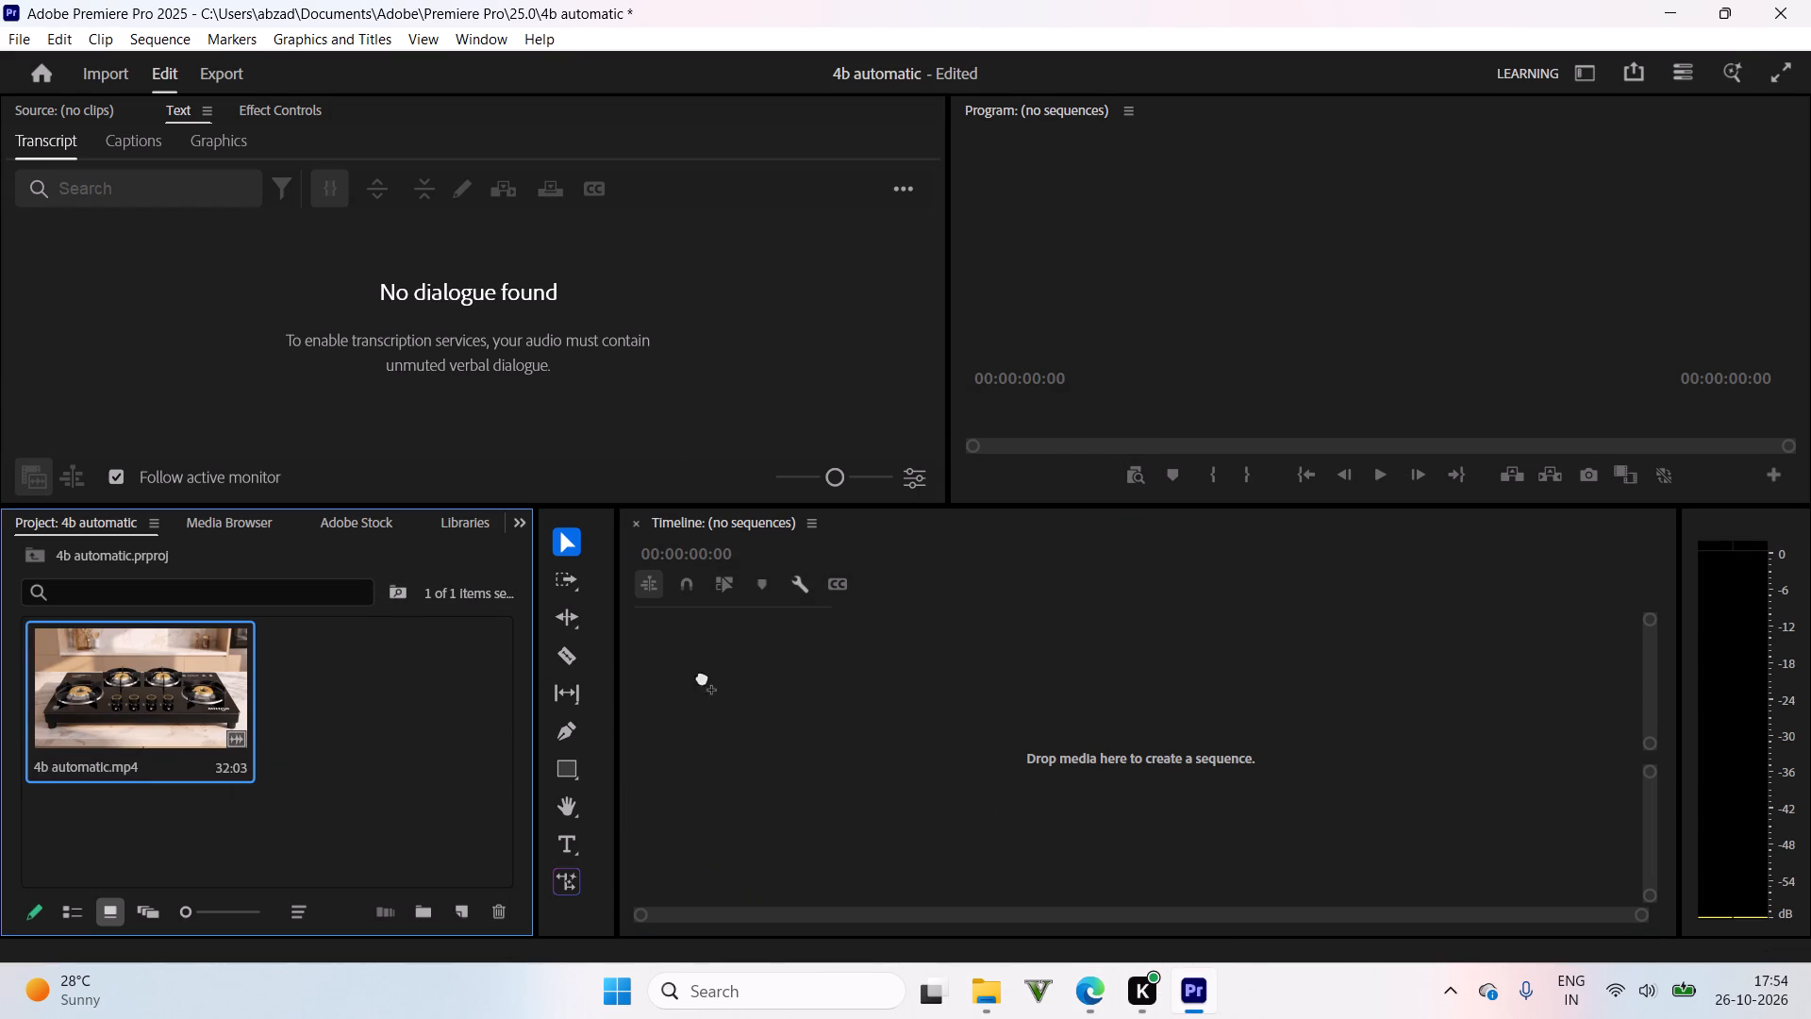
{"action": "left_click_drag", "start_coordinate": [702, 677], "coordinate": [948, 684]}
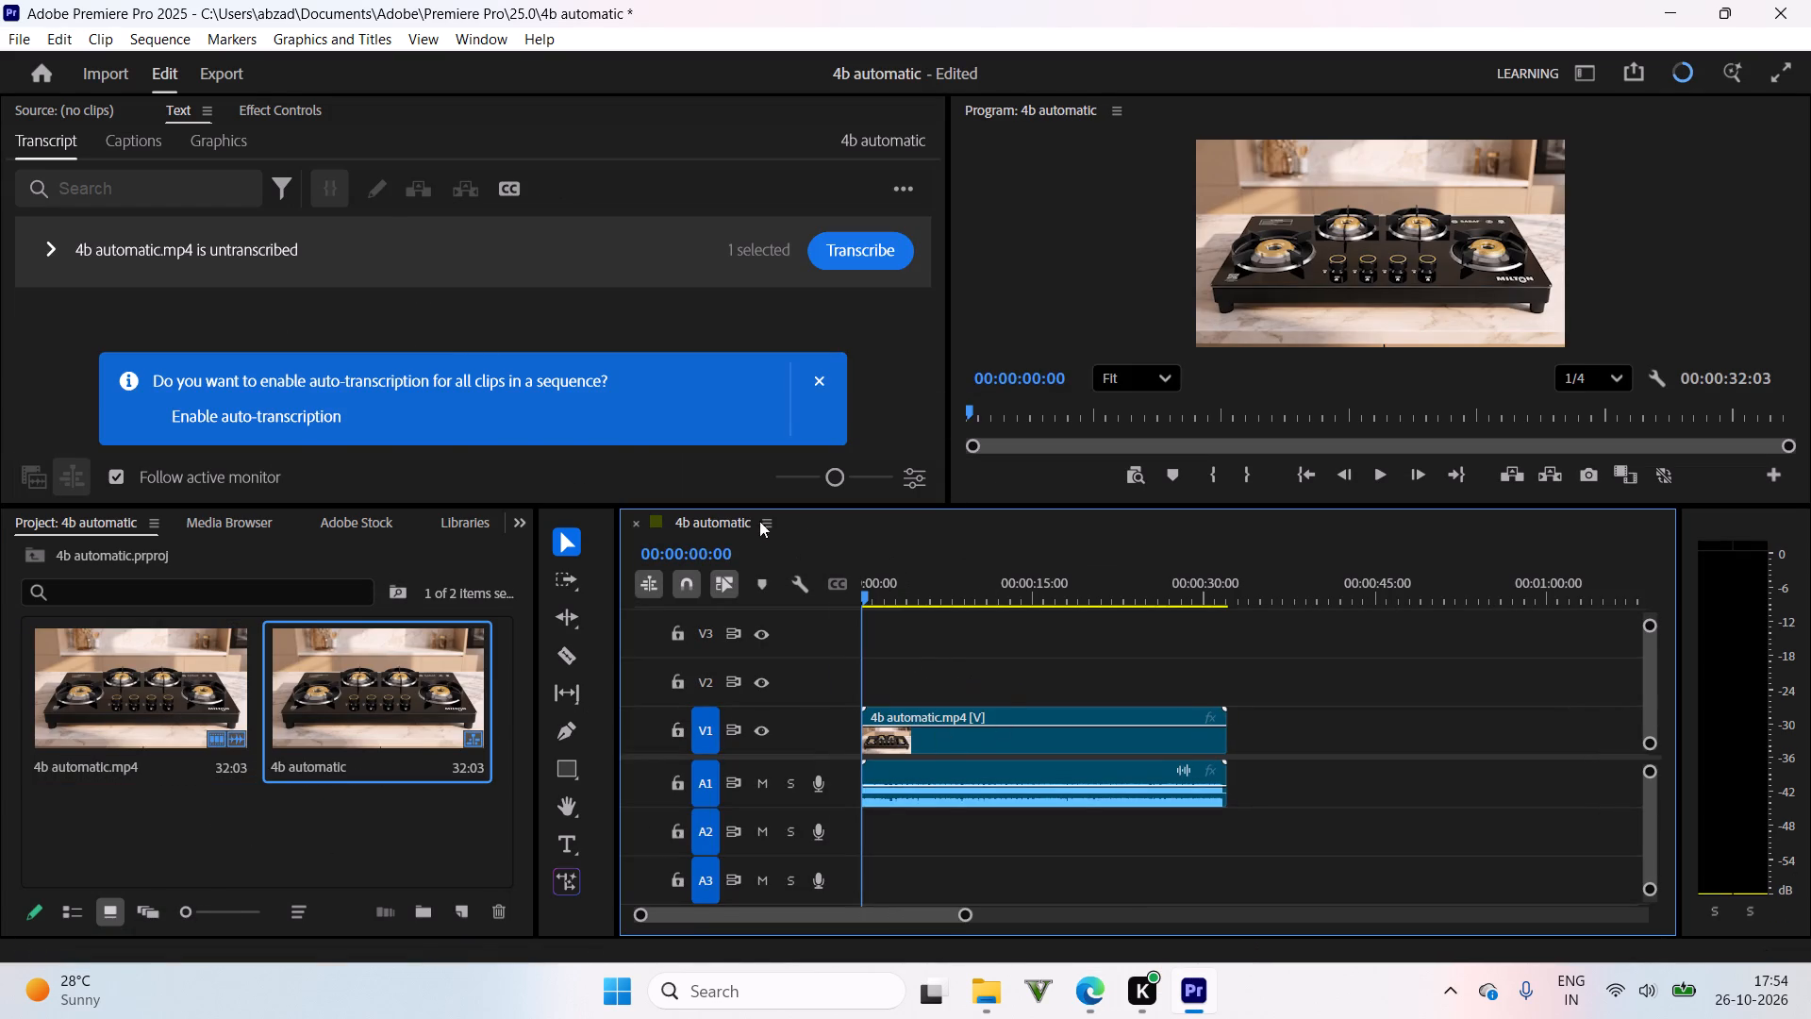
{"action": "left_click", "coordinate": [816, 367]}
Play the start of the sequence briefly to check the sound level, and lower the system volume.
{"action": "key", "text": "space"}
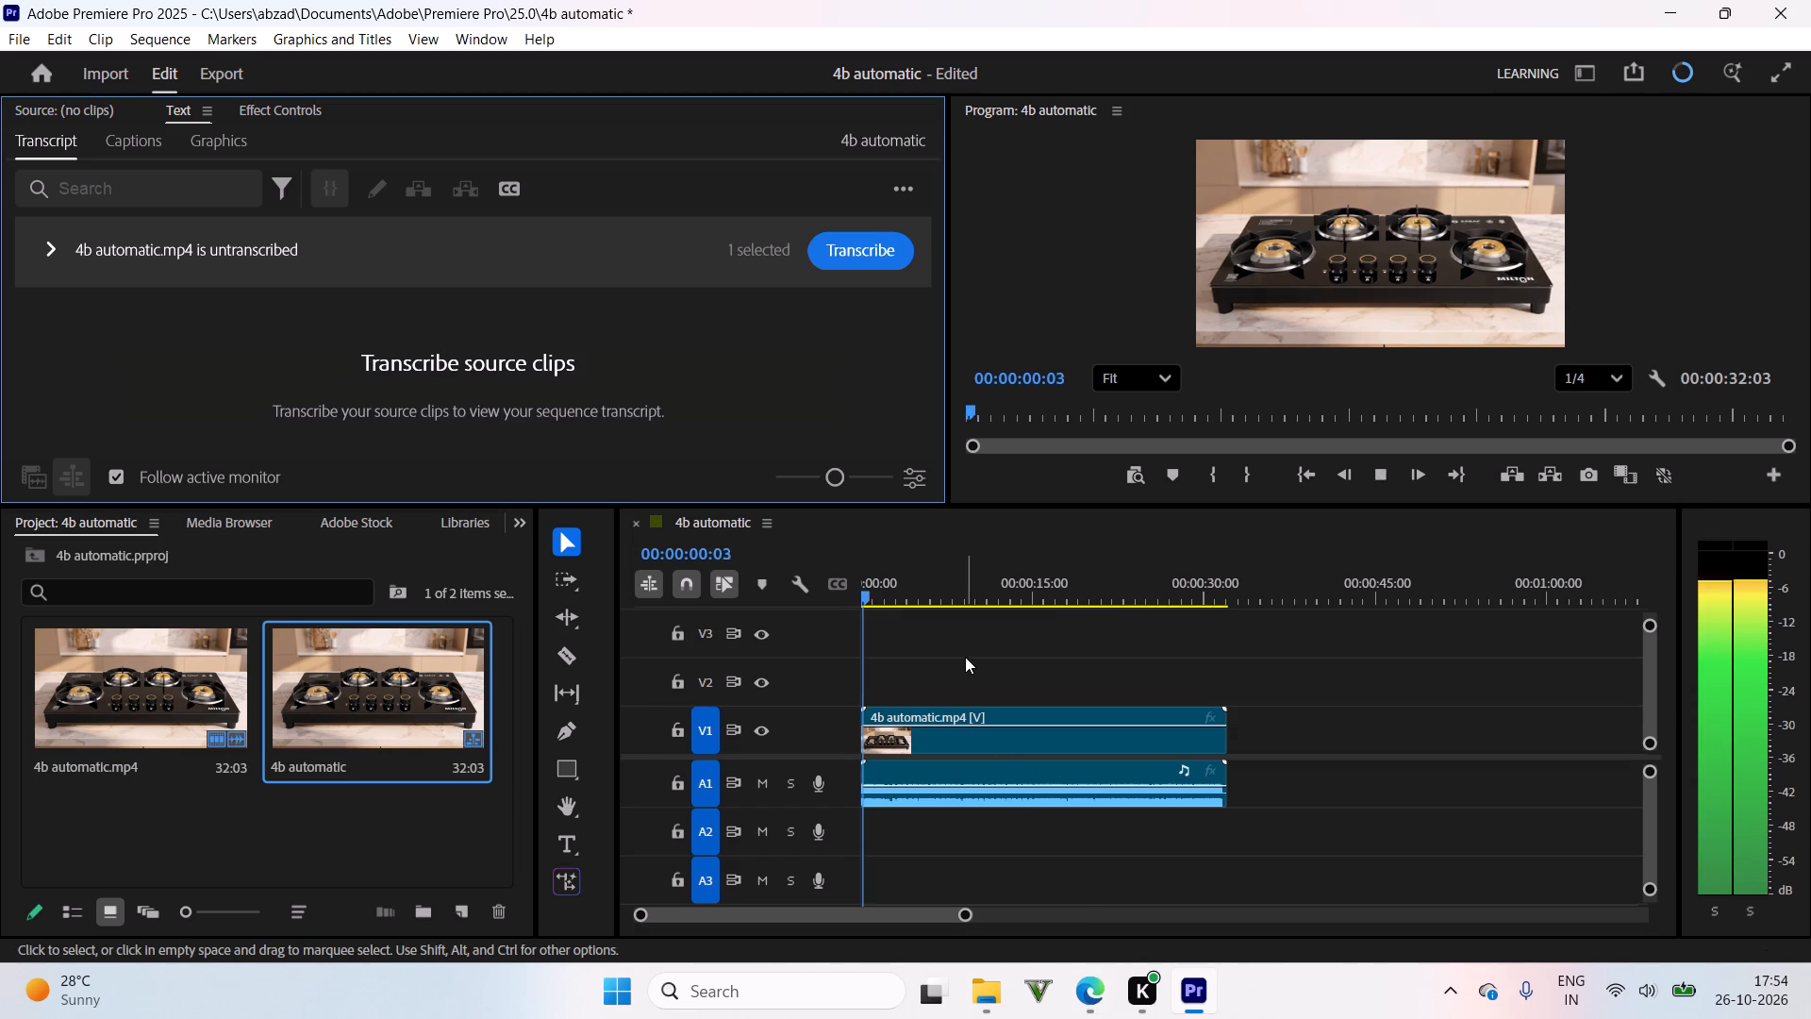
{"action": "key", "text": "space"}
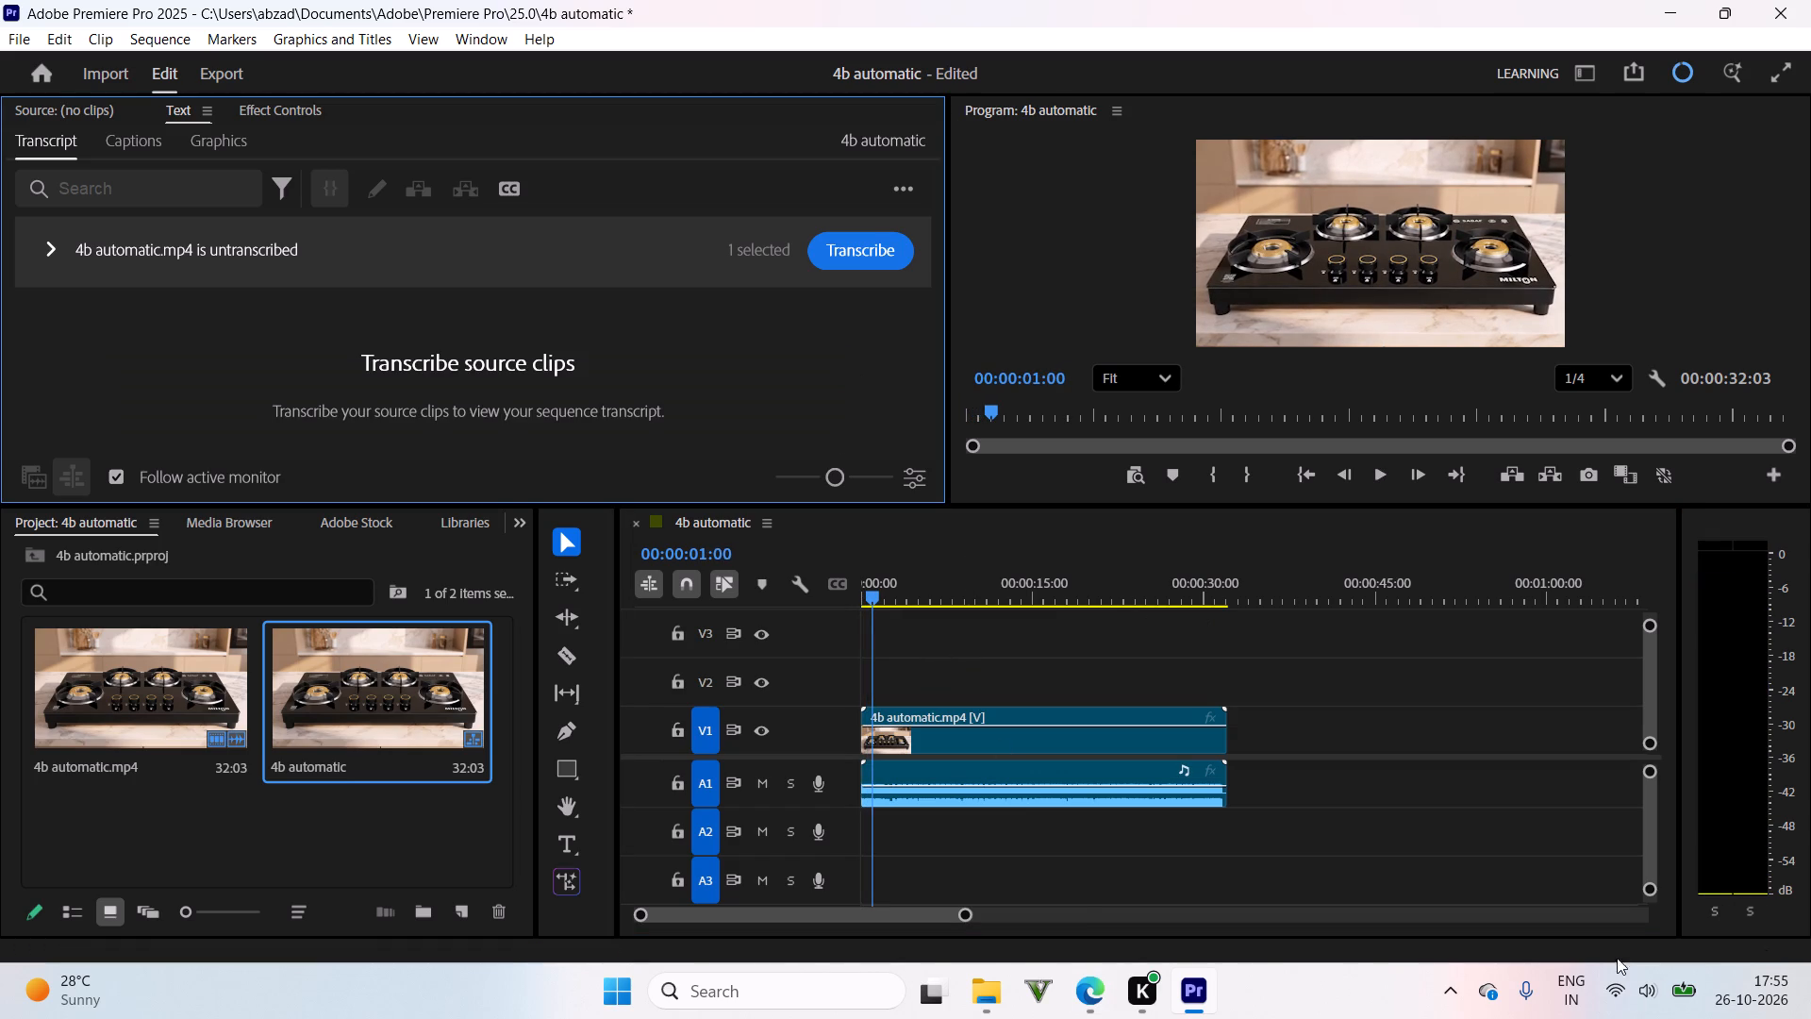
{"action": "left_click", "coordinate": [1616, 1002]}
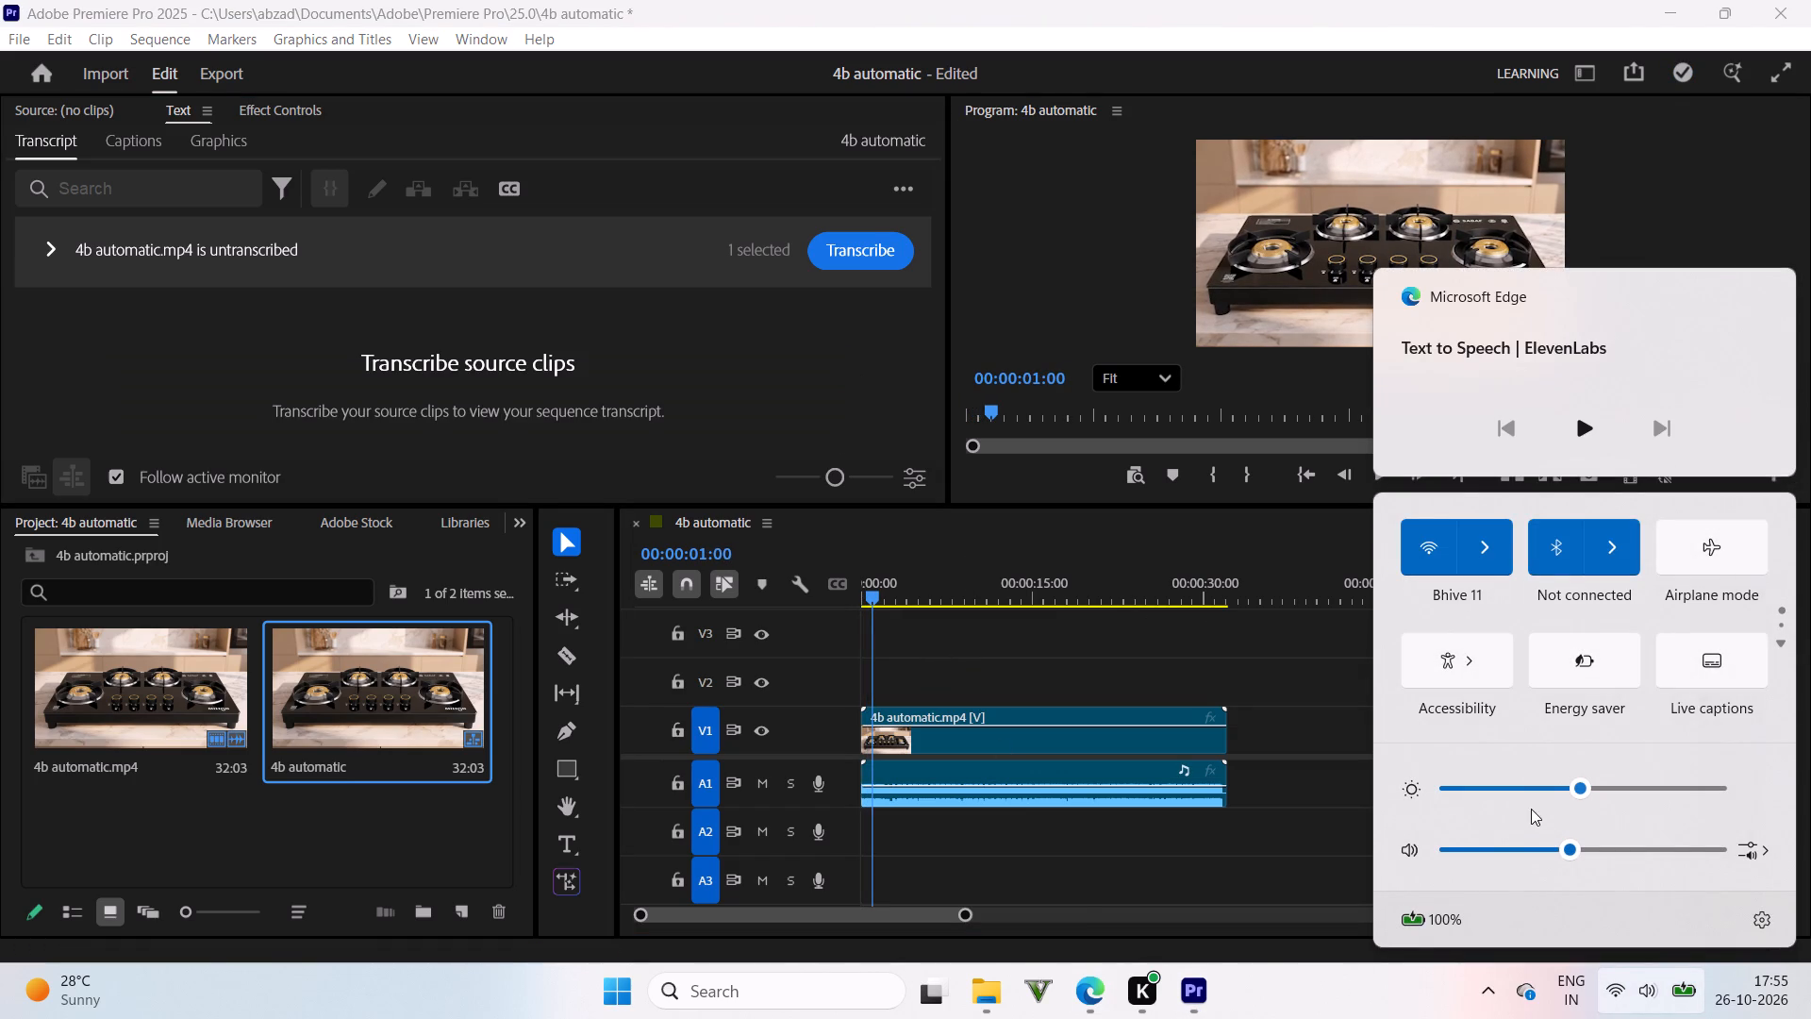
{"action": "left_click_drag", "start_coordinate": [1552, 851], "coordinate": [1484, 858]}
{"action": "left_click_drag", "start_coordinate": [1484, 858], "coordinate": [1518, 845]}
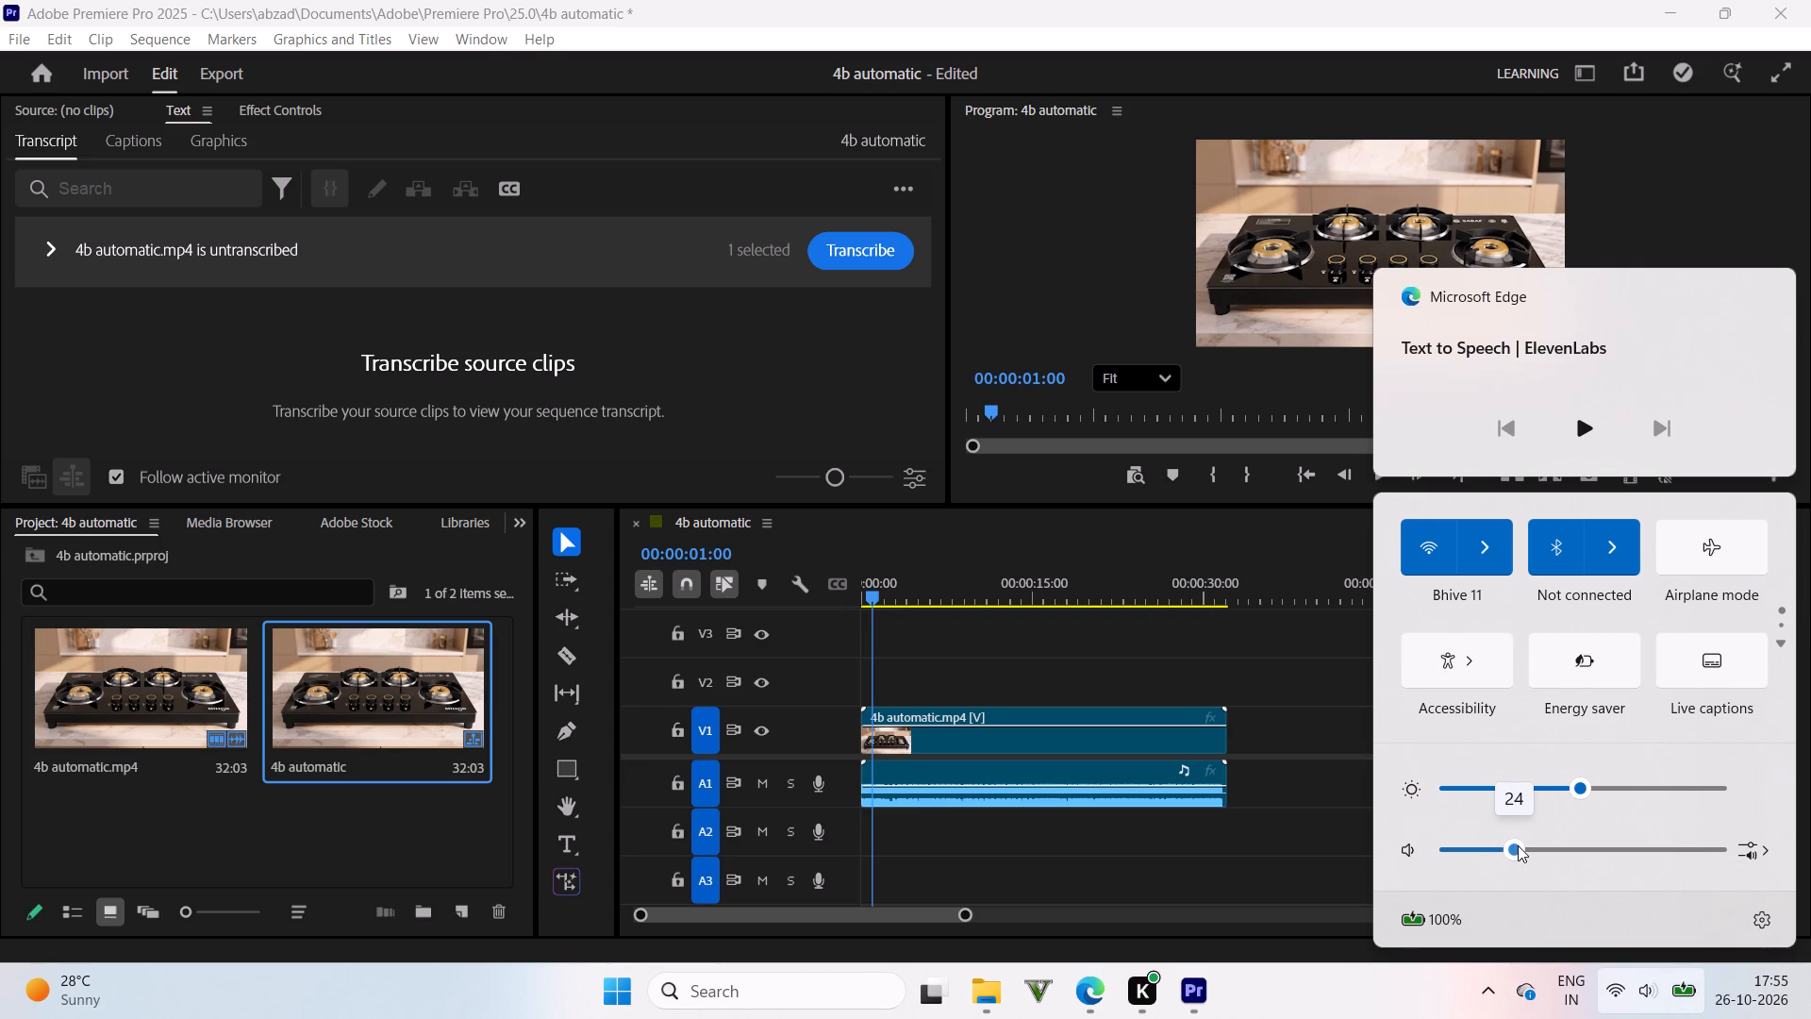
{"action": "left_click_drag", "start_coordinate": [1518, 845], "coordinate": [1530, 866]}
Play the 4b automatic sequence from its beginning to review the picture and audio, and stop playback.
{"action": "left_click", "coordinate": [981, 607]}
{"action": "left_click_drag", "start_coordinate": [963, 597], "coordinate": [745, 673]}
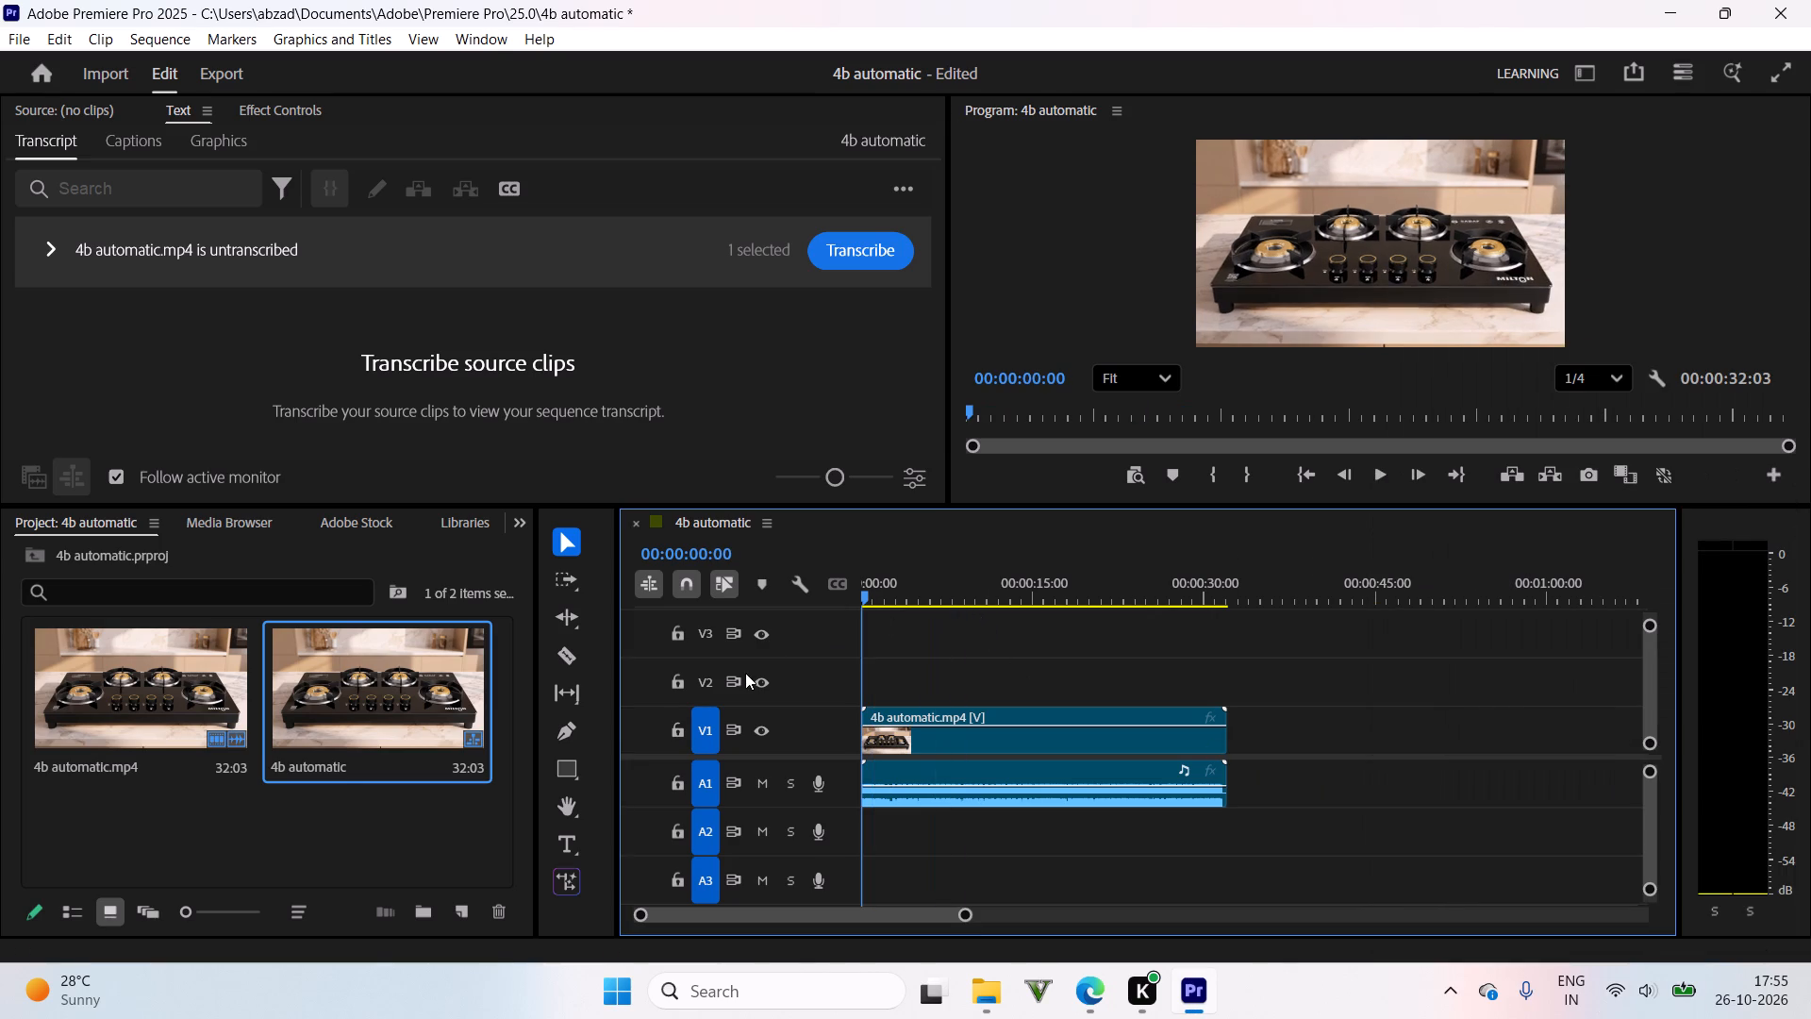
{"action": "left_click_drag", "start_coordinate": [745, 673], "coordinate": [742, 674]}
{"action": "key", "text": "space"}
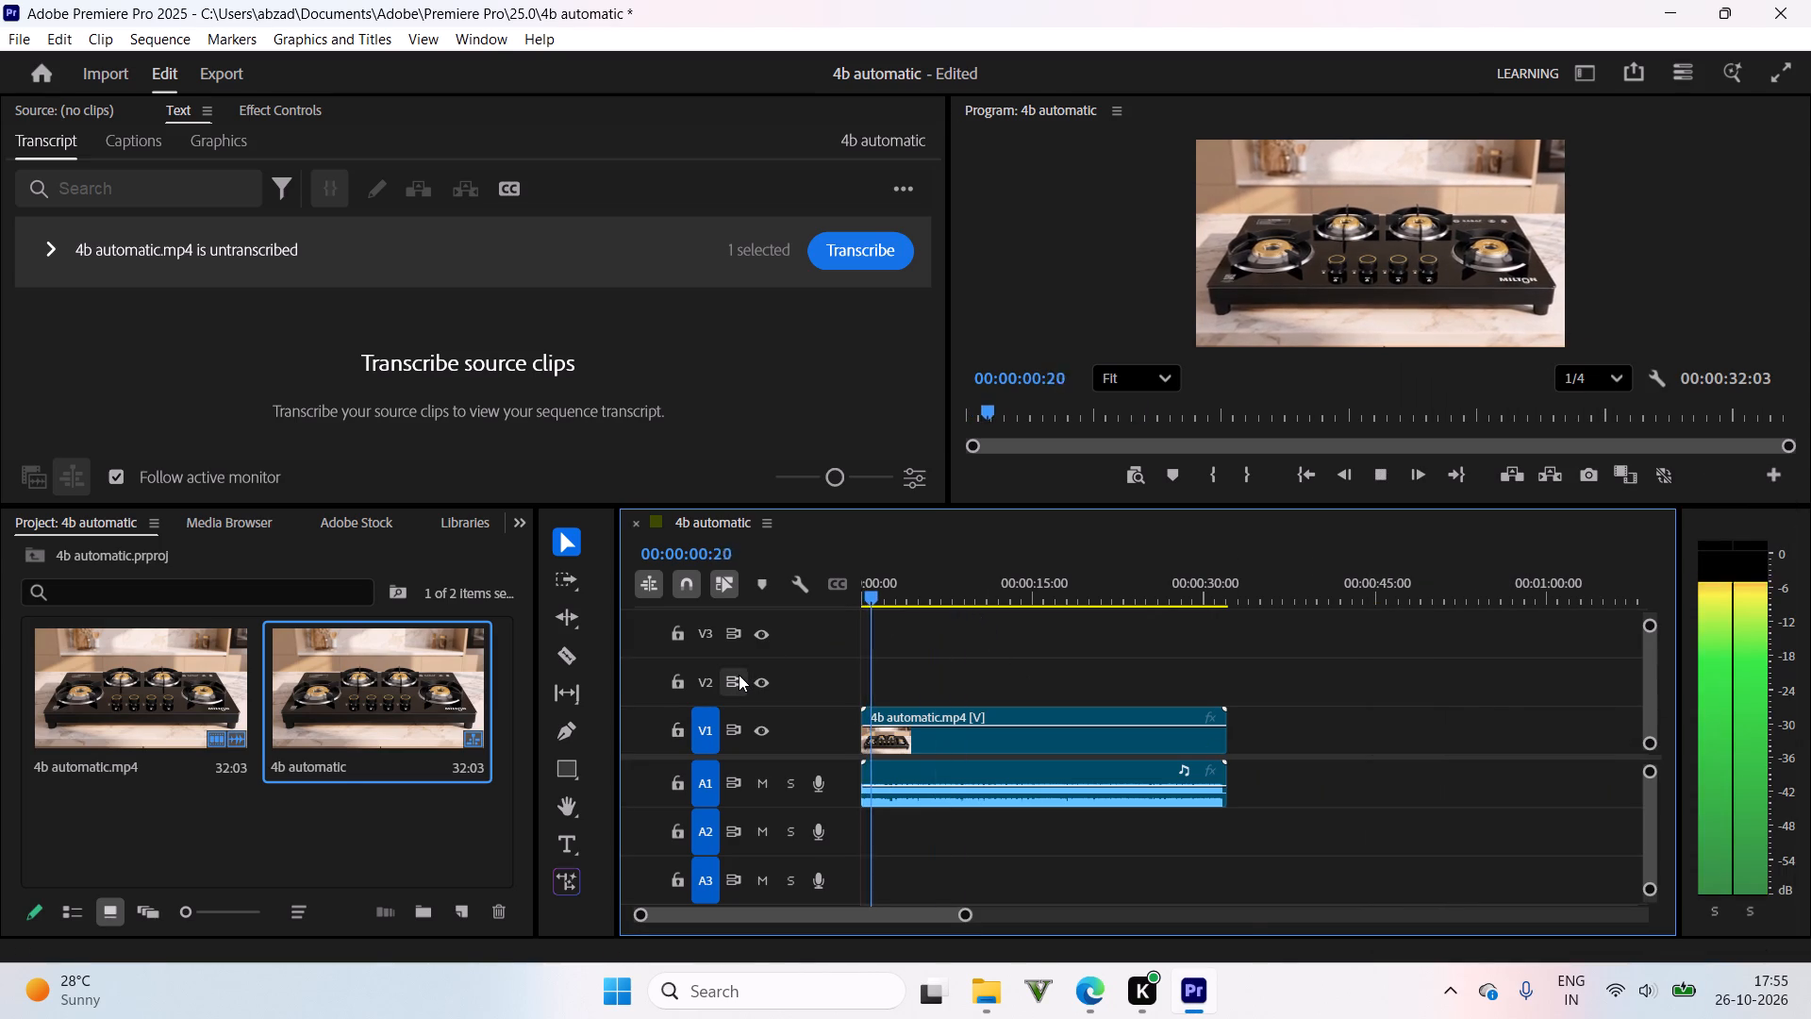
{"action": "left_click", "coordinate": [1630, 977]}
{"action": "left_click", "coordinate": [1630, 994]}
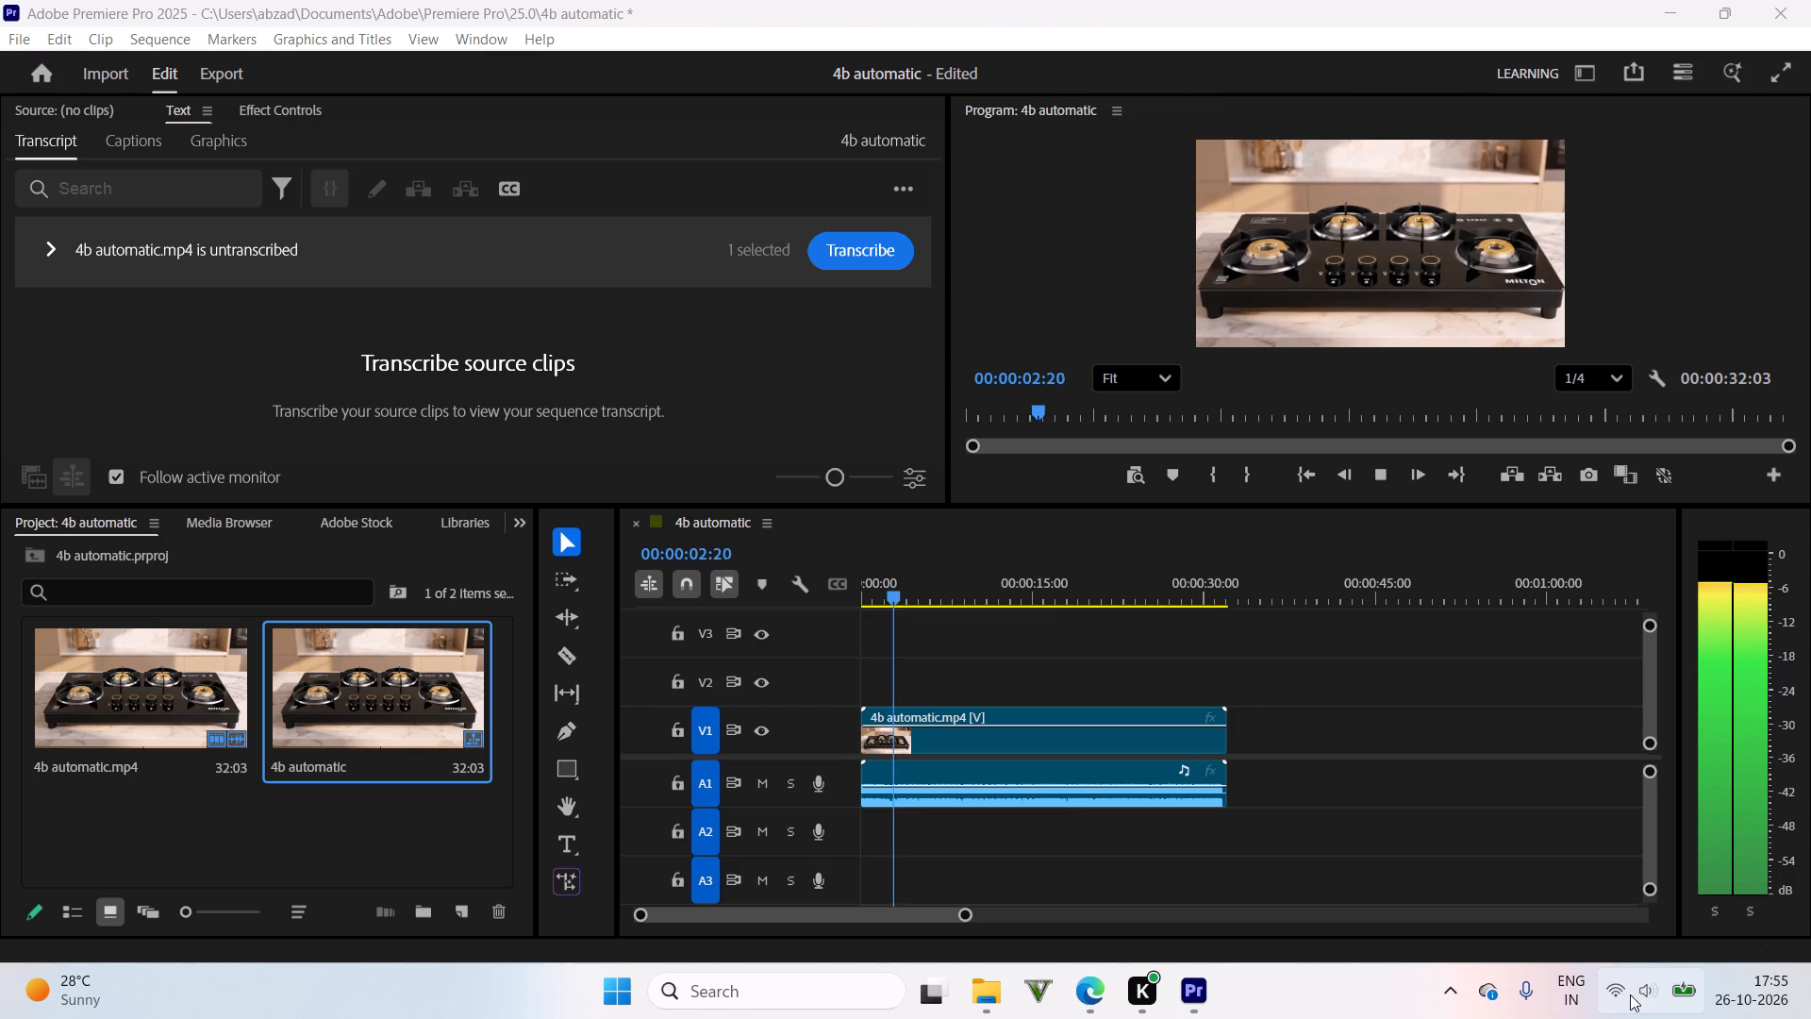
{"action": "left_click", "coordinate": [1631, 1000]}
{"action": "left_click", "coordinate": [1631, 1000]}
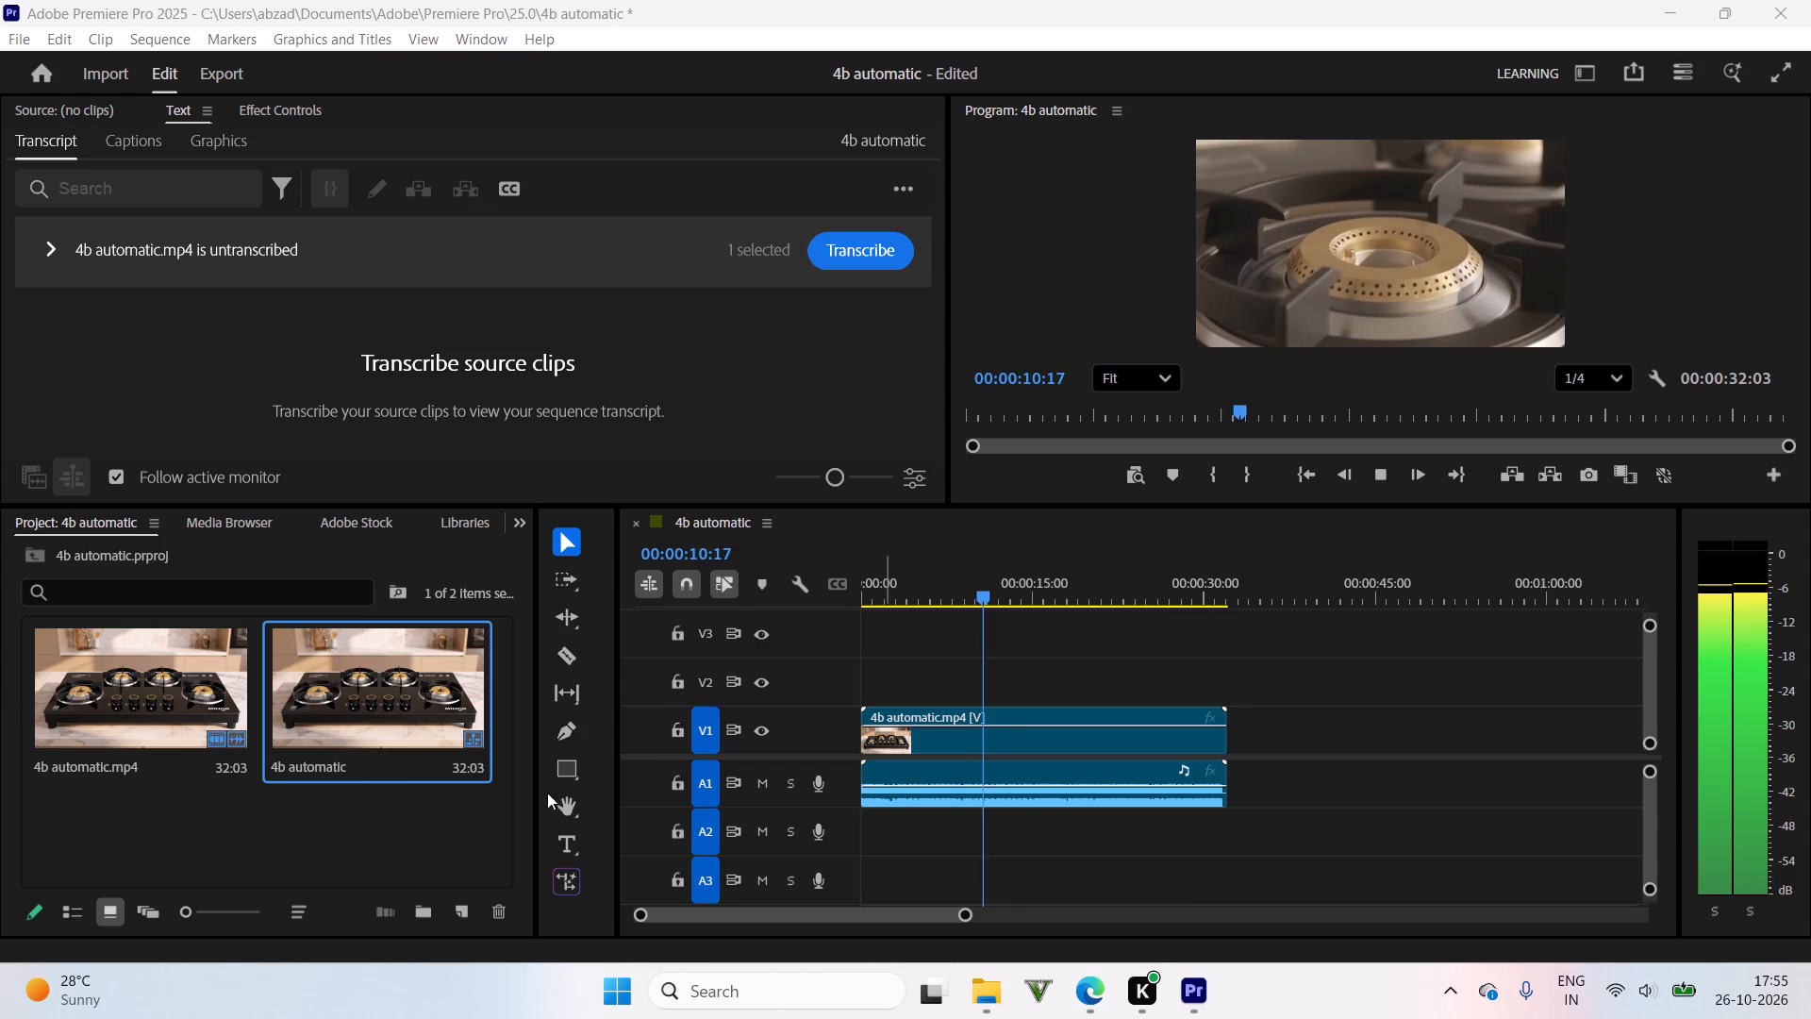
{"action": "left_click_drag", "start_coordinate": [911, 600], "coordinate": [848, 602]}
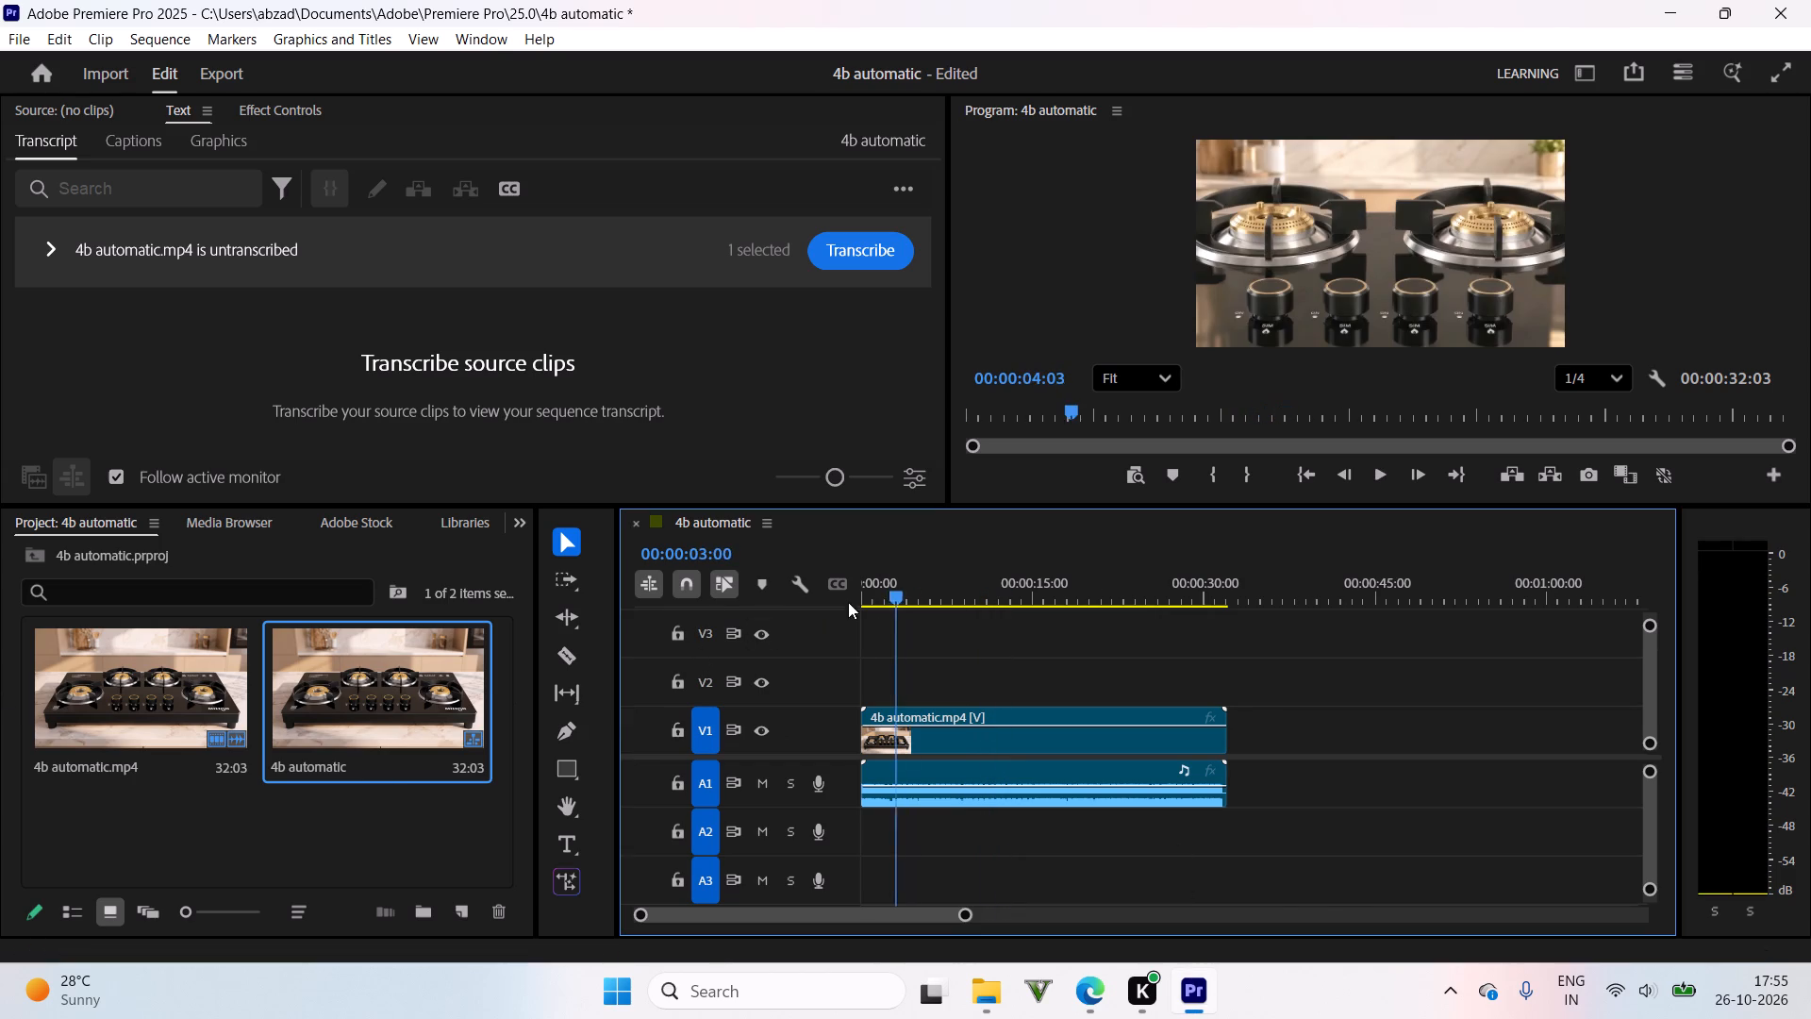
{"action": "left_click_drag", "start_coordinate": [848, 602], "coordinate": [711, 608]}
{"action": "key", "text": "space"}
{"action": "key", "text": "space"}
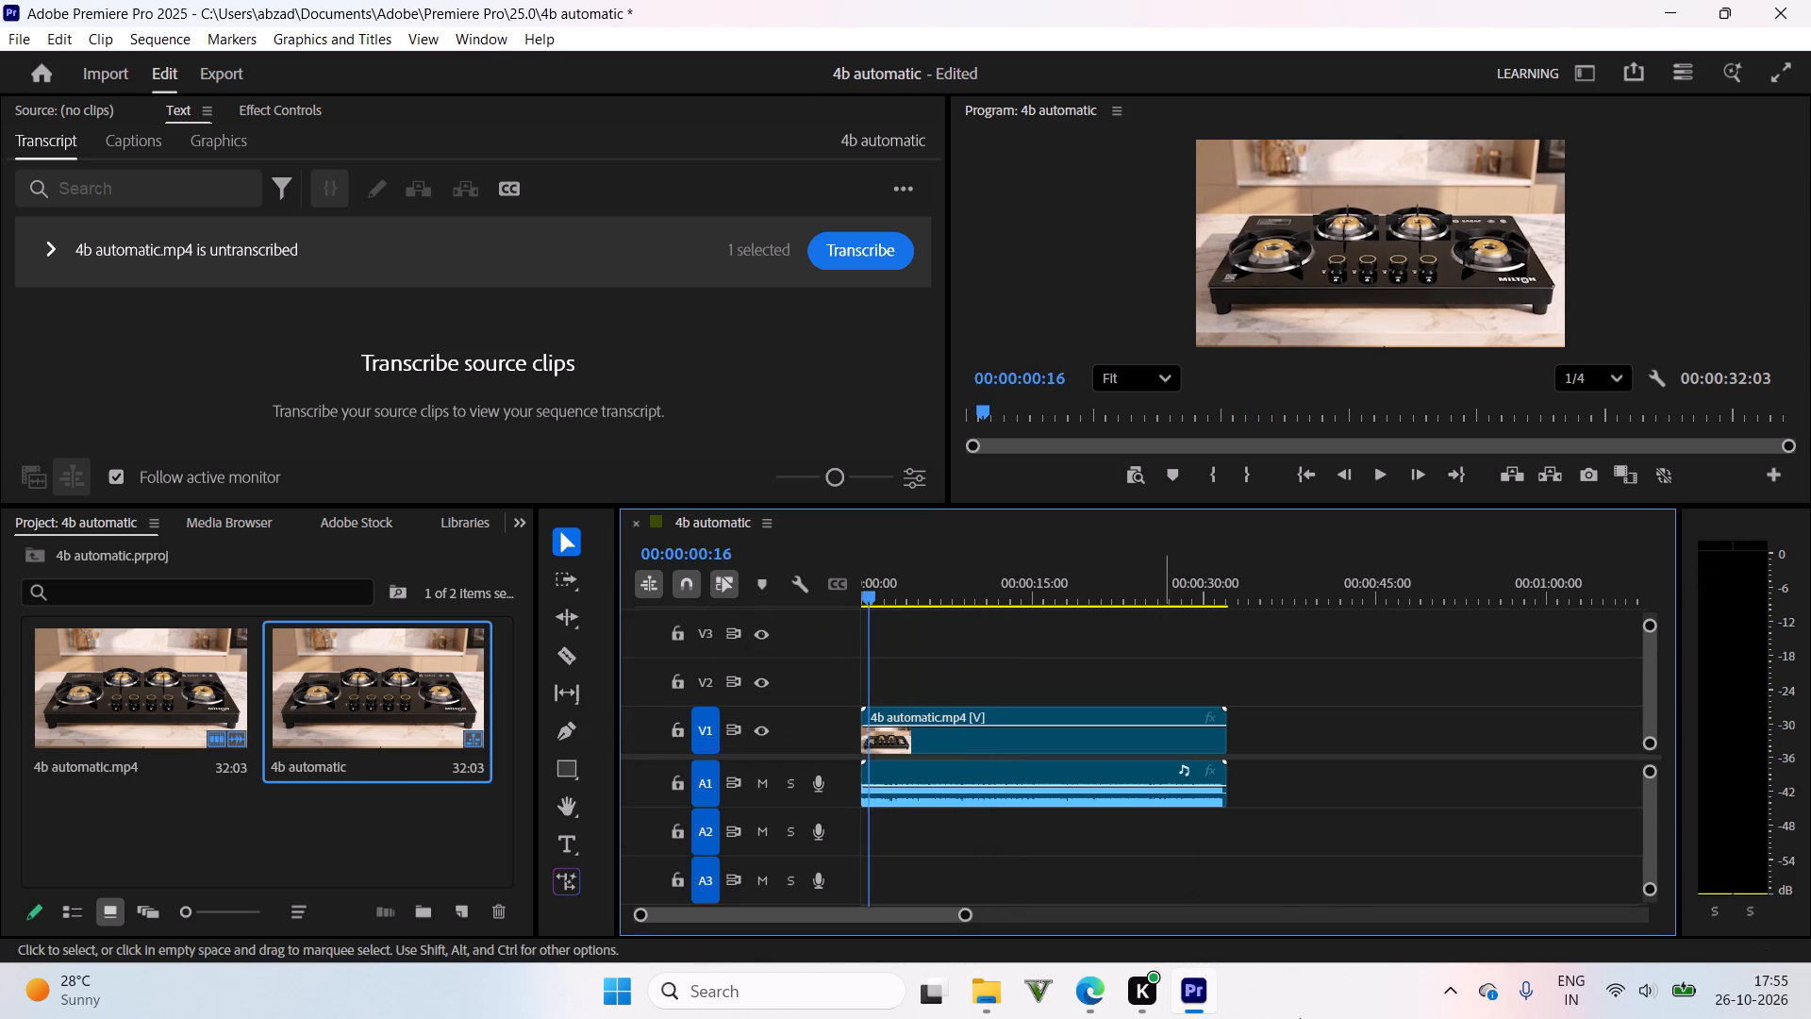
{"action": "left_click", "coordinate": [1102, 981]}
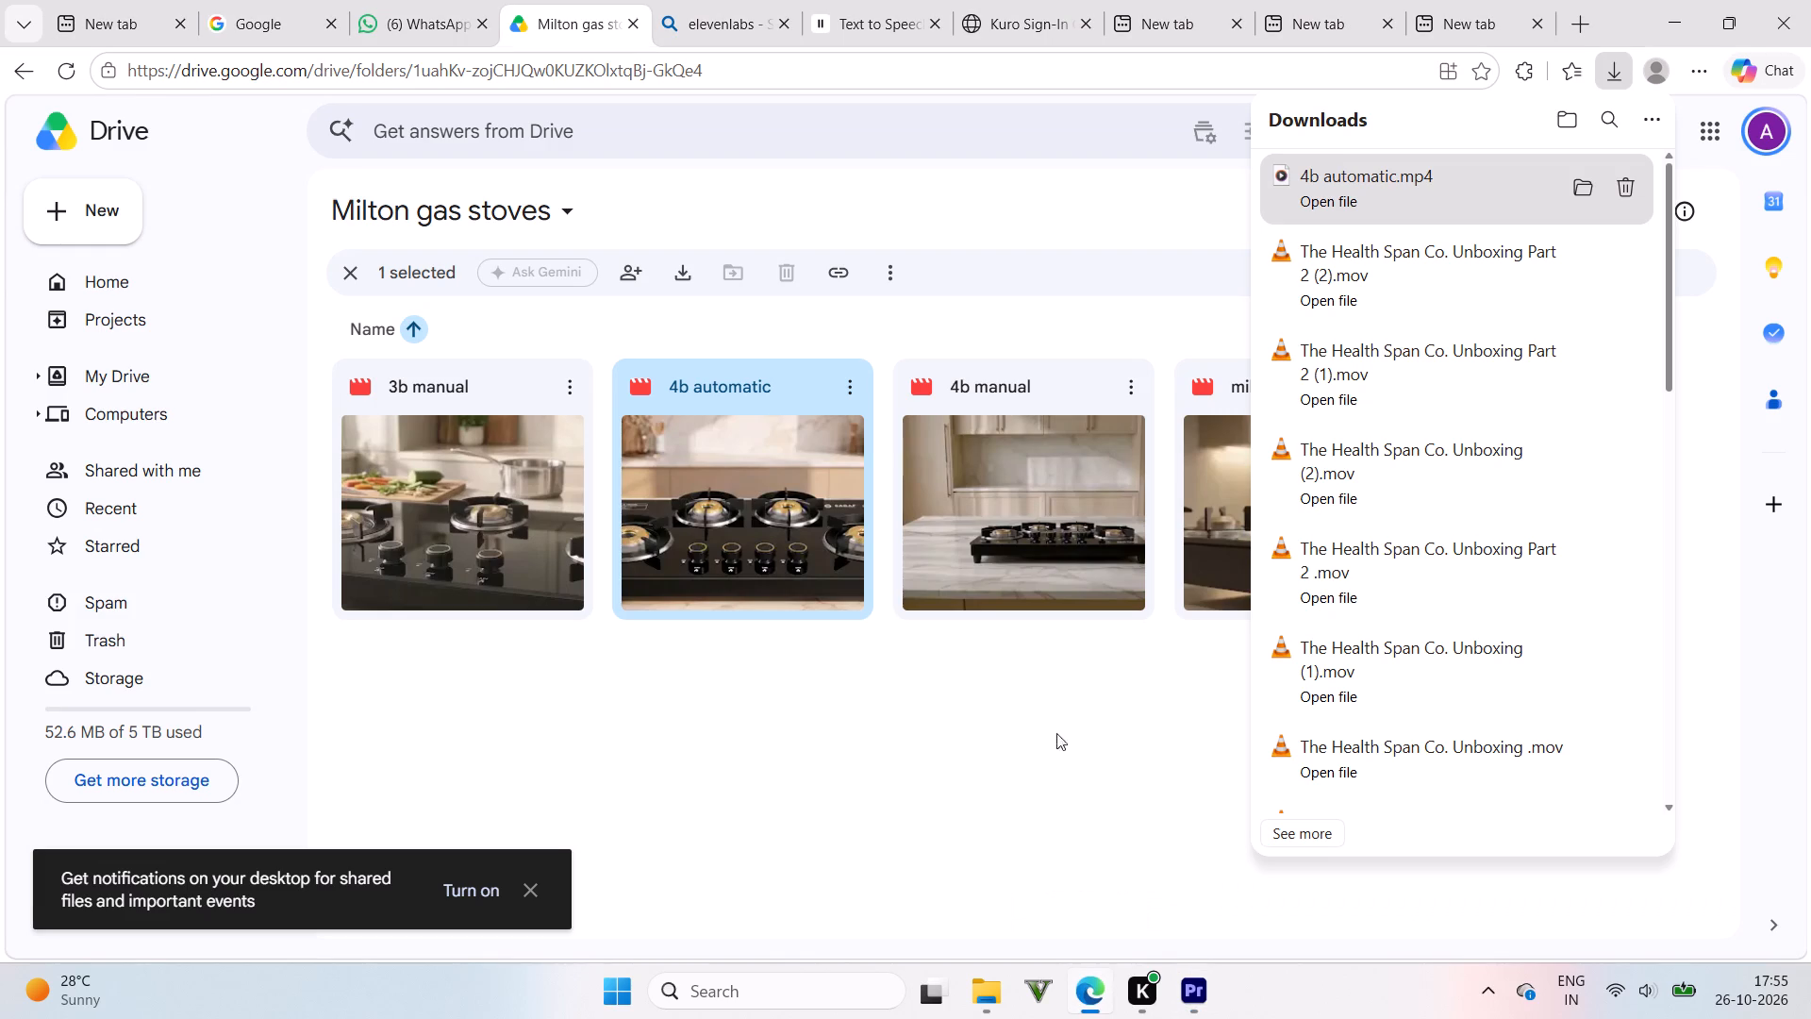
{"action": "left_click", "coordinate": [855, 23]}
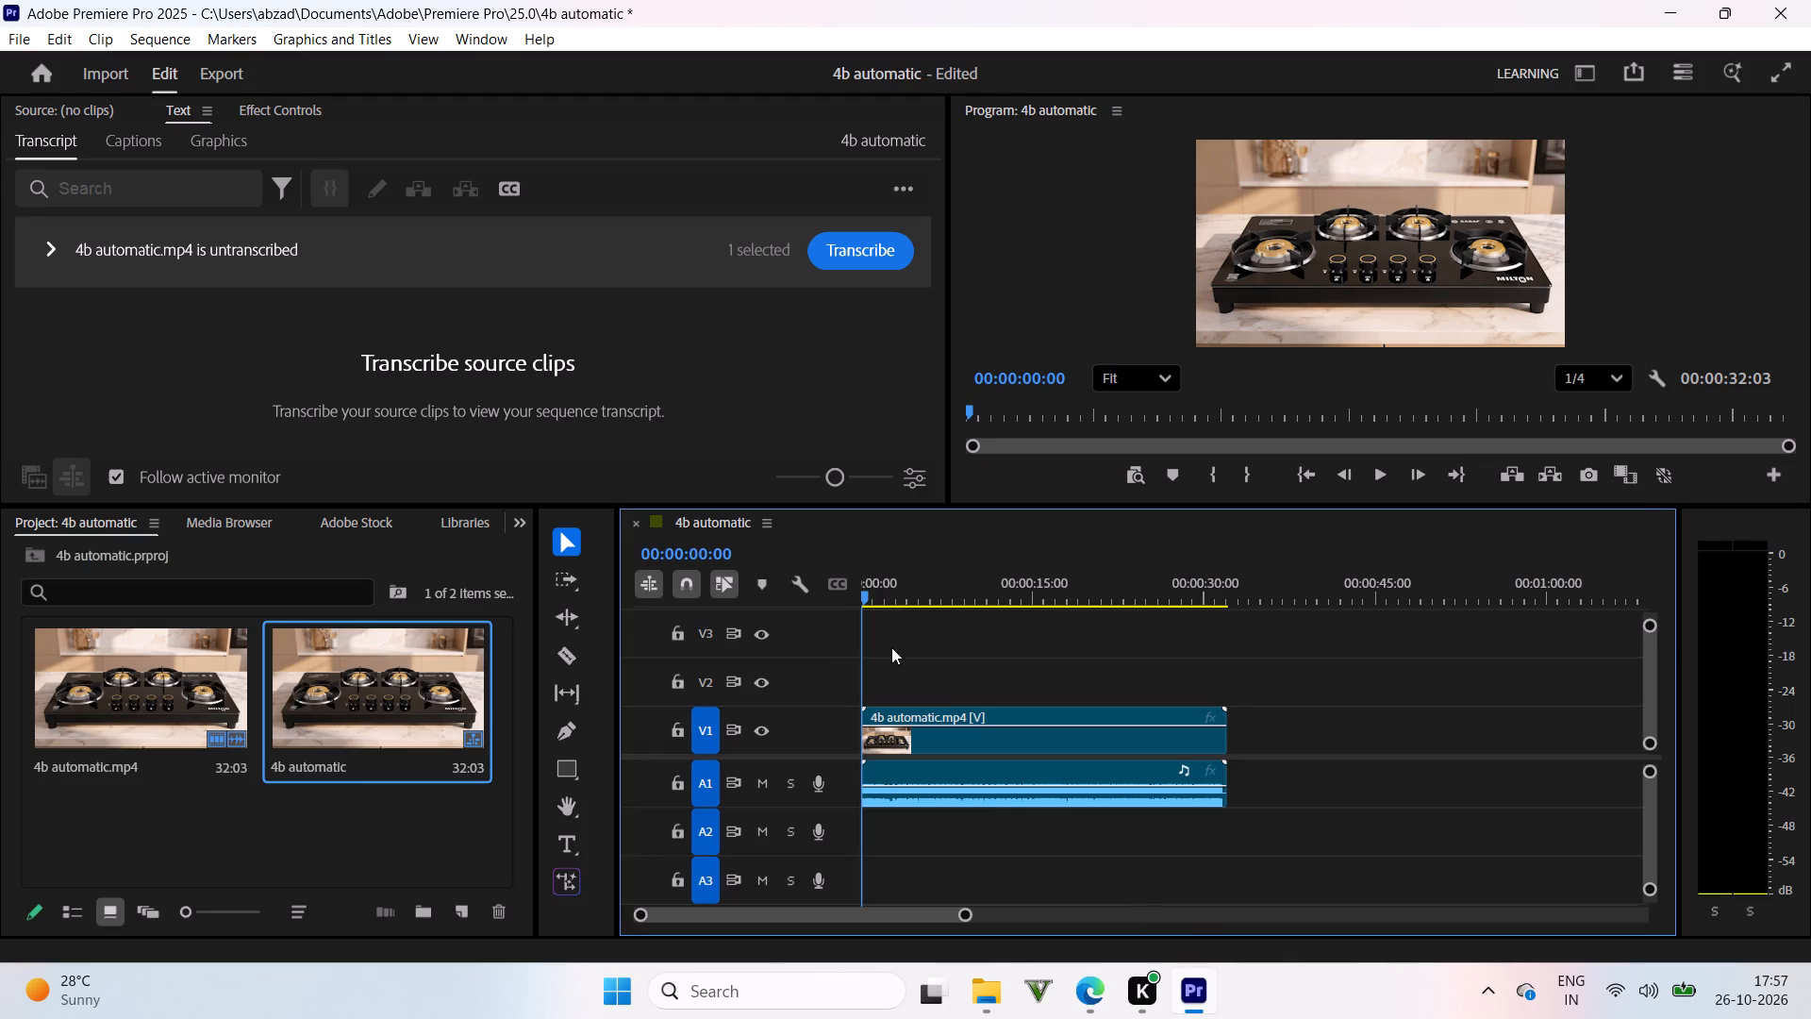
{"action": "left_click_drag", "start_coordinate": [891, 647], "coordinate": [908, 839]}
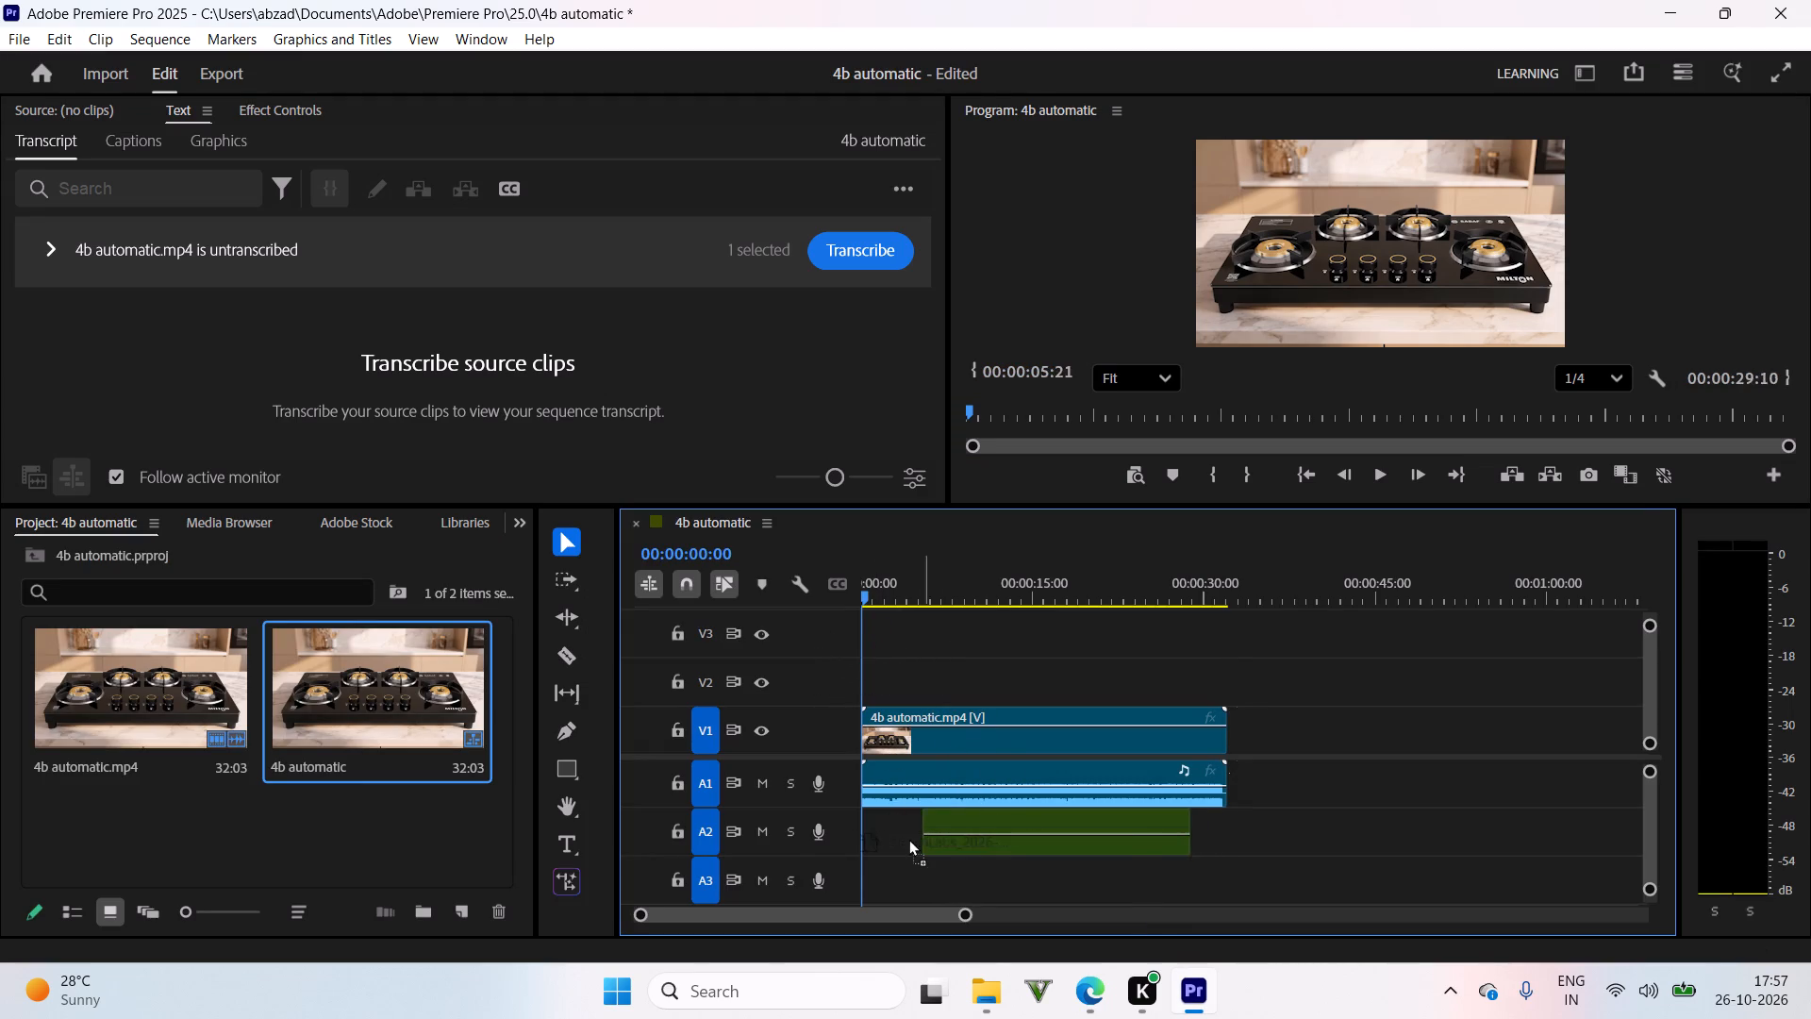
{"action": "left_click_drag", "start_coordinate": [908, 839], "coordinate": [862, 833]}
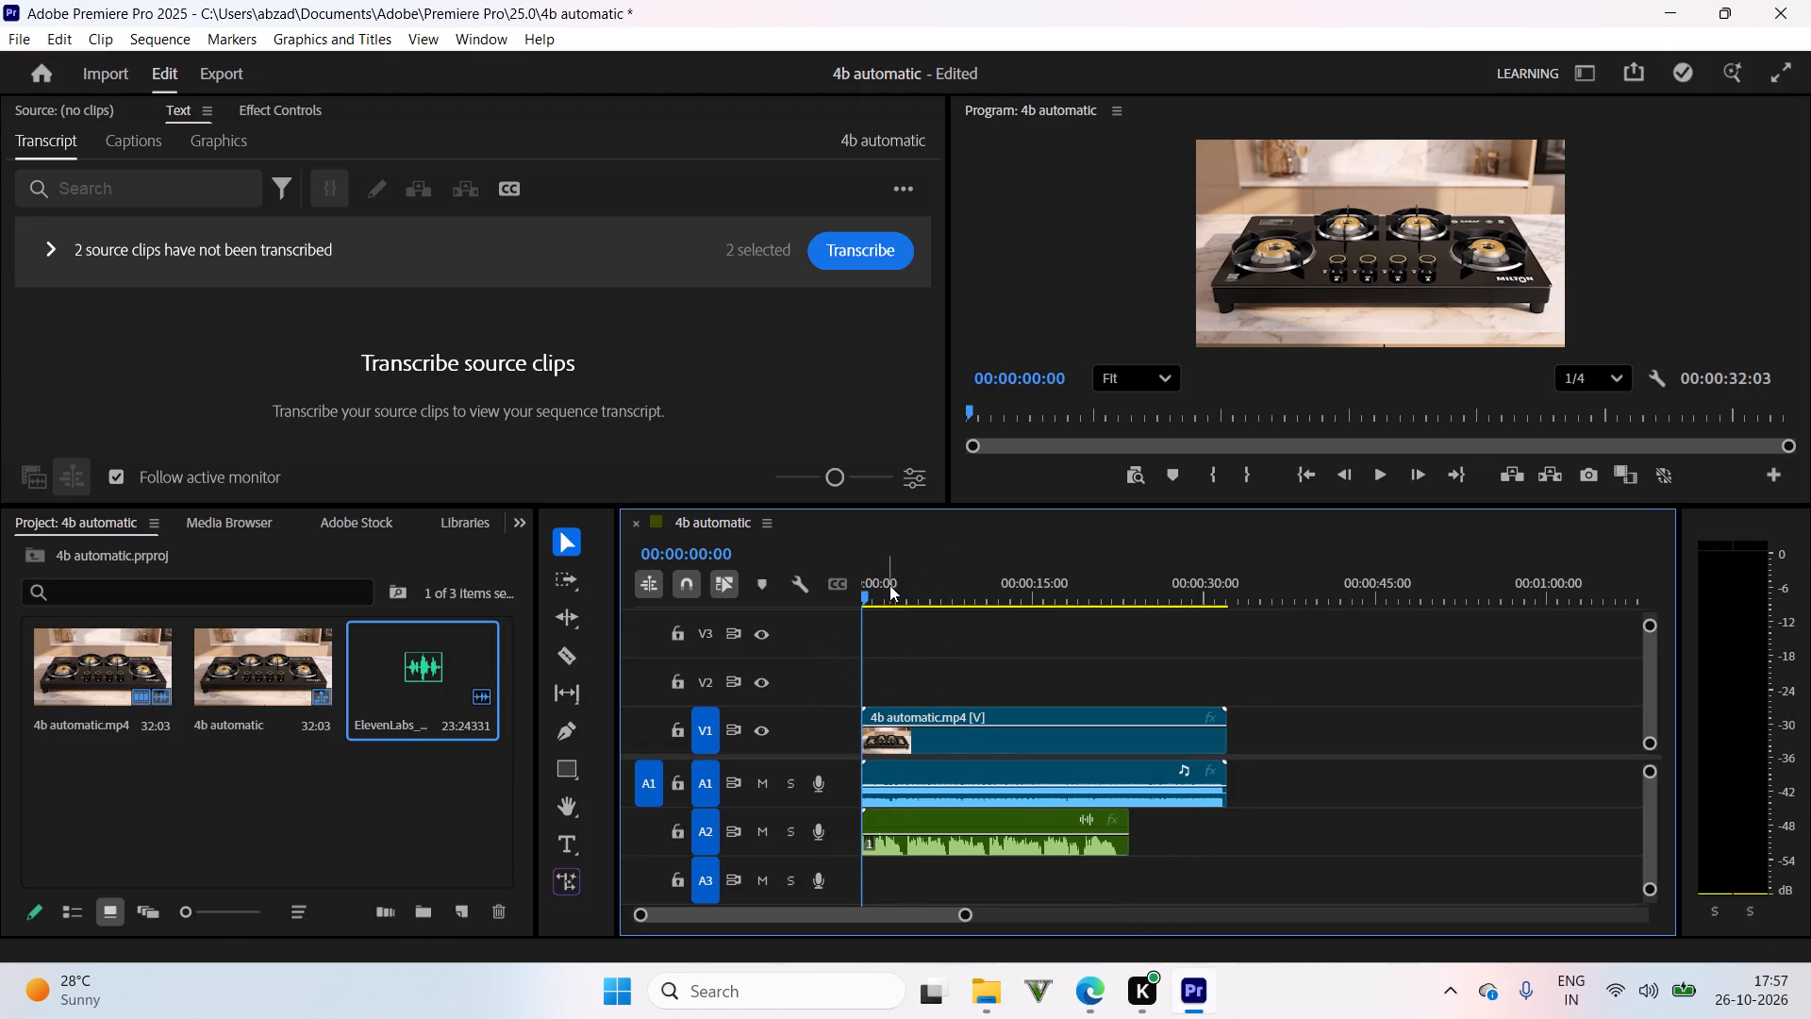
Pause Generation 2 in Edge and return to Premiere Pro to play the sequence's opening with the voice-over.
{"action": "left_click", "coordinate": [1095, 991]}
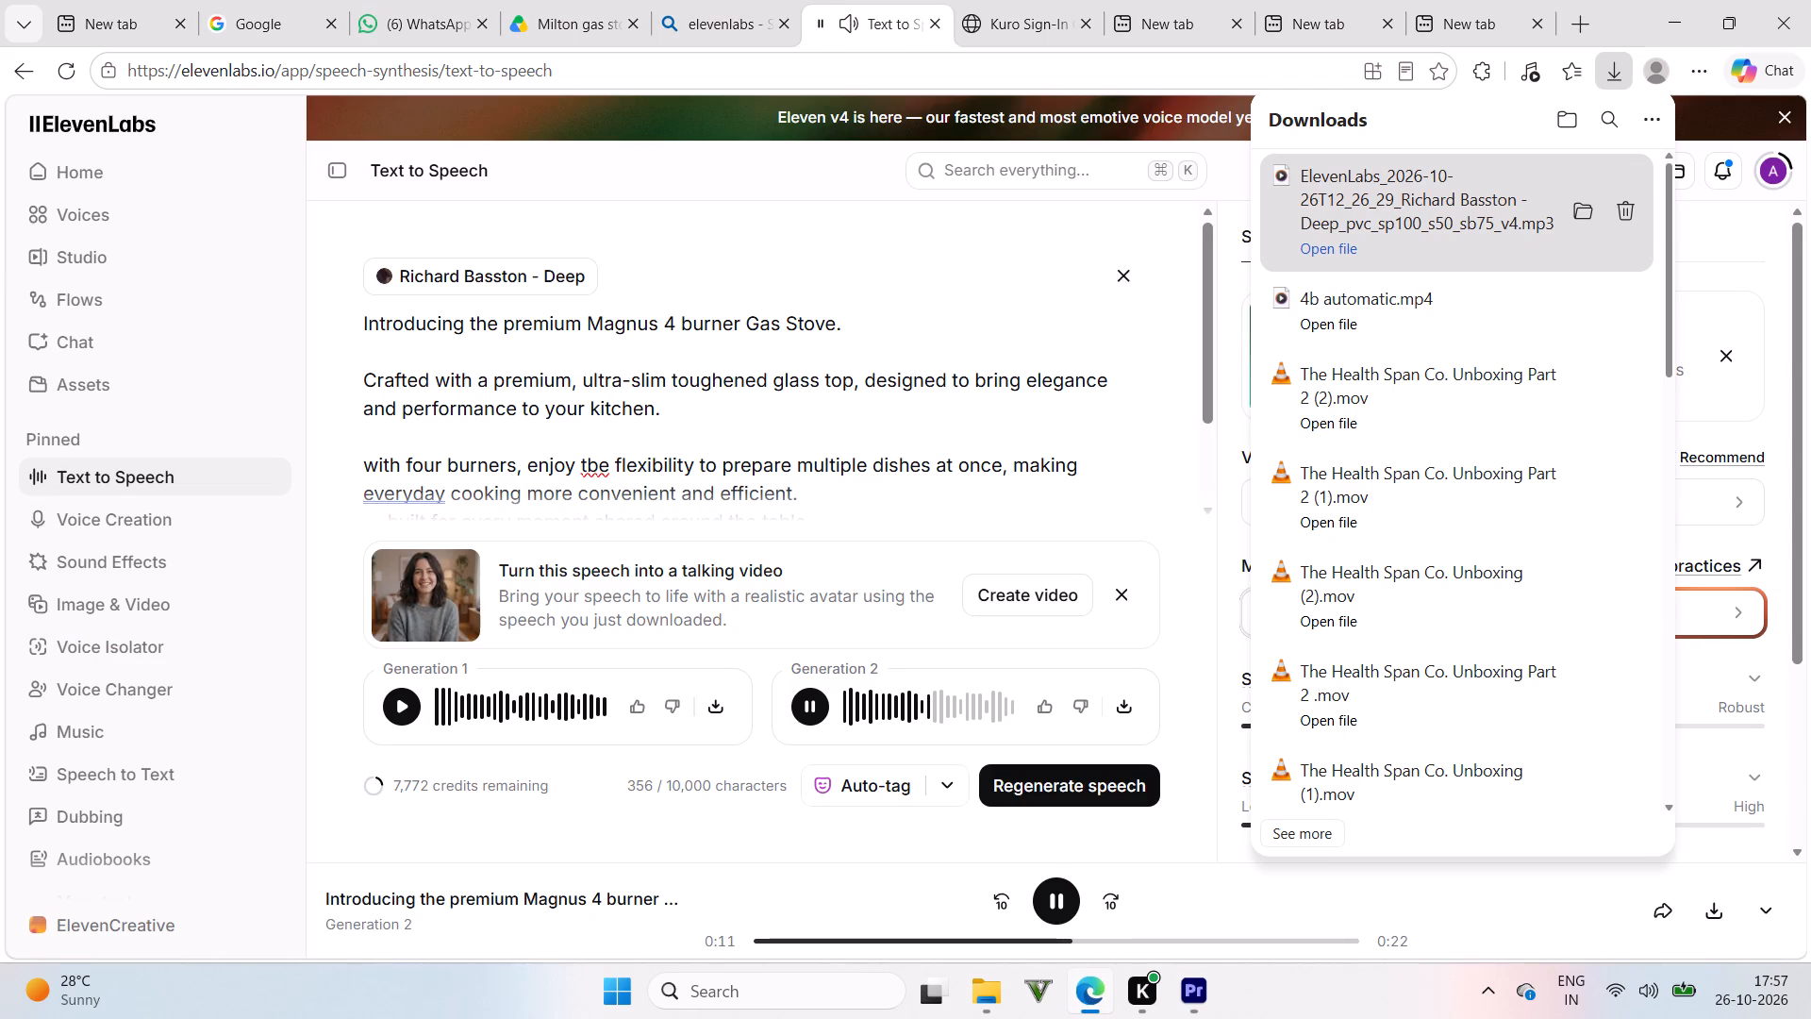
{"action": "left_click", "coordinate": [813, 711]}
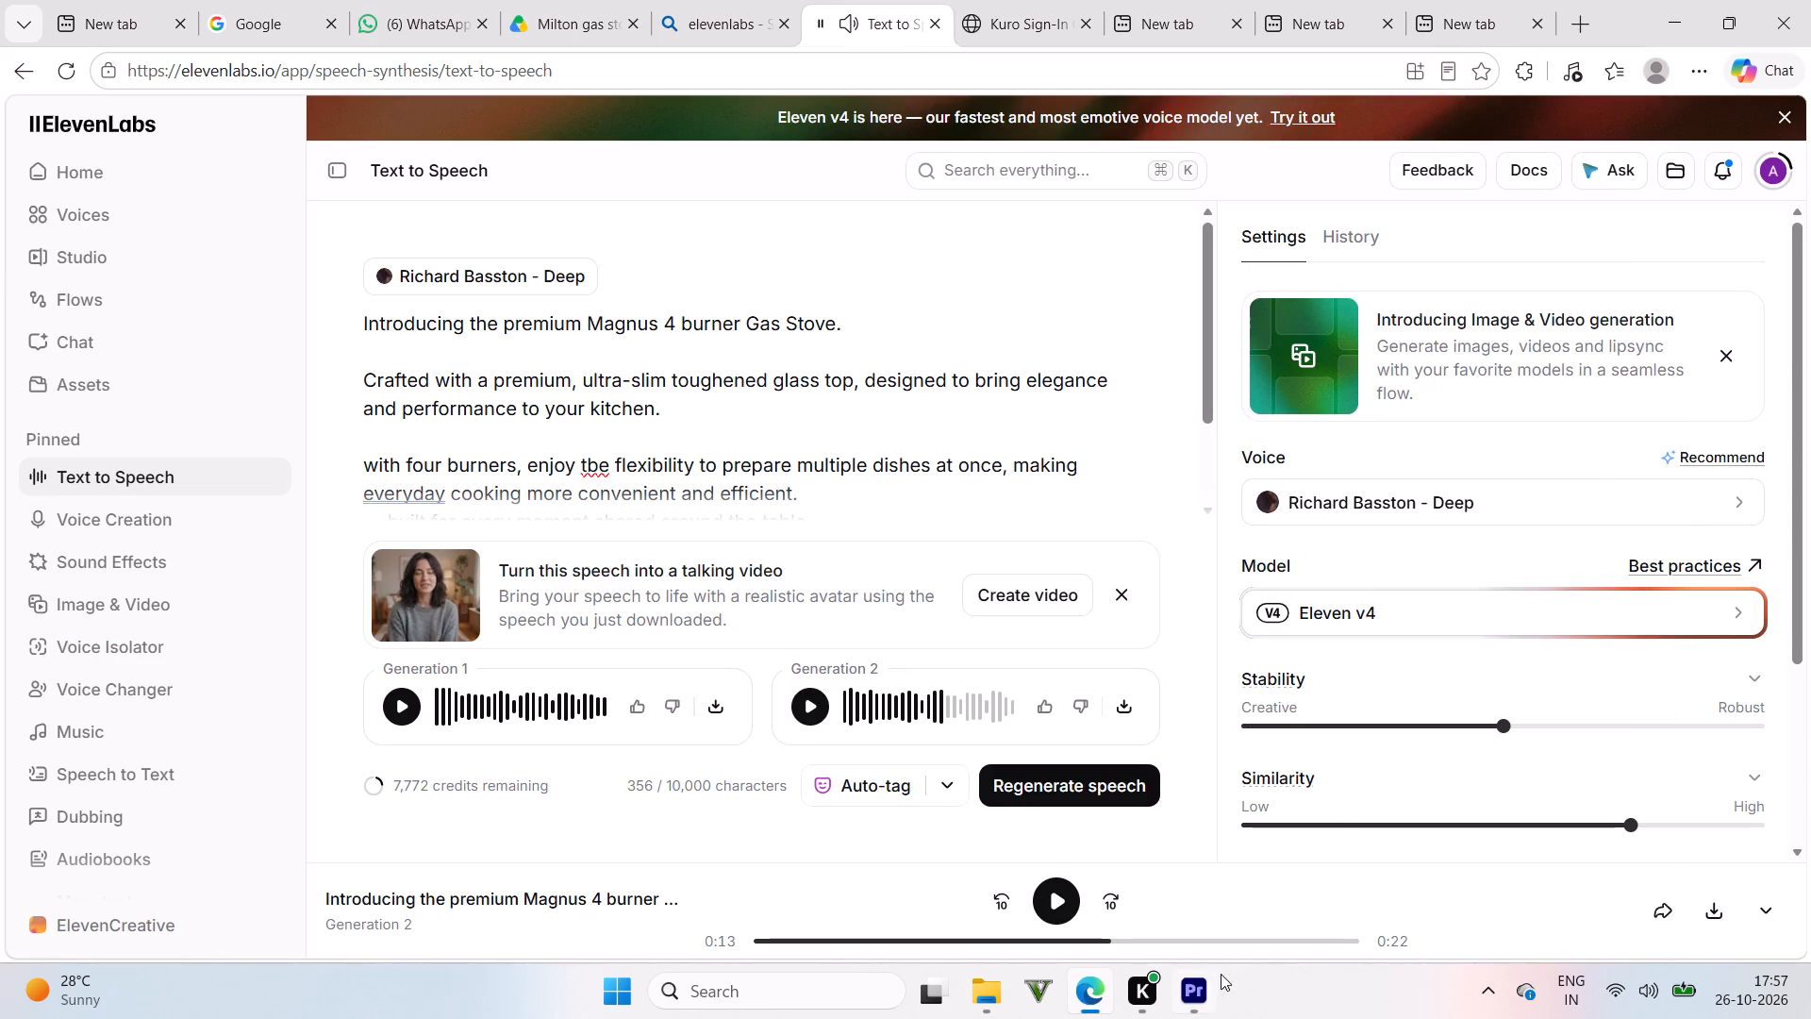
{"action": "left_click", "coordinate": [1188, 1006]}
{"action": "key", "text": "space"}
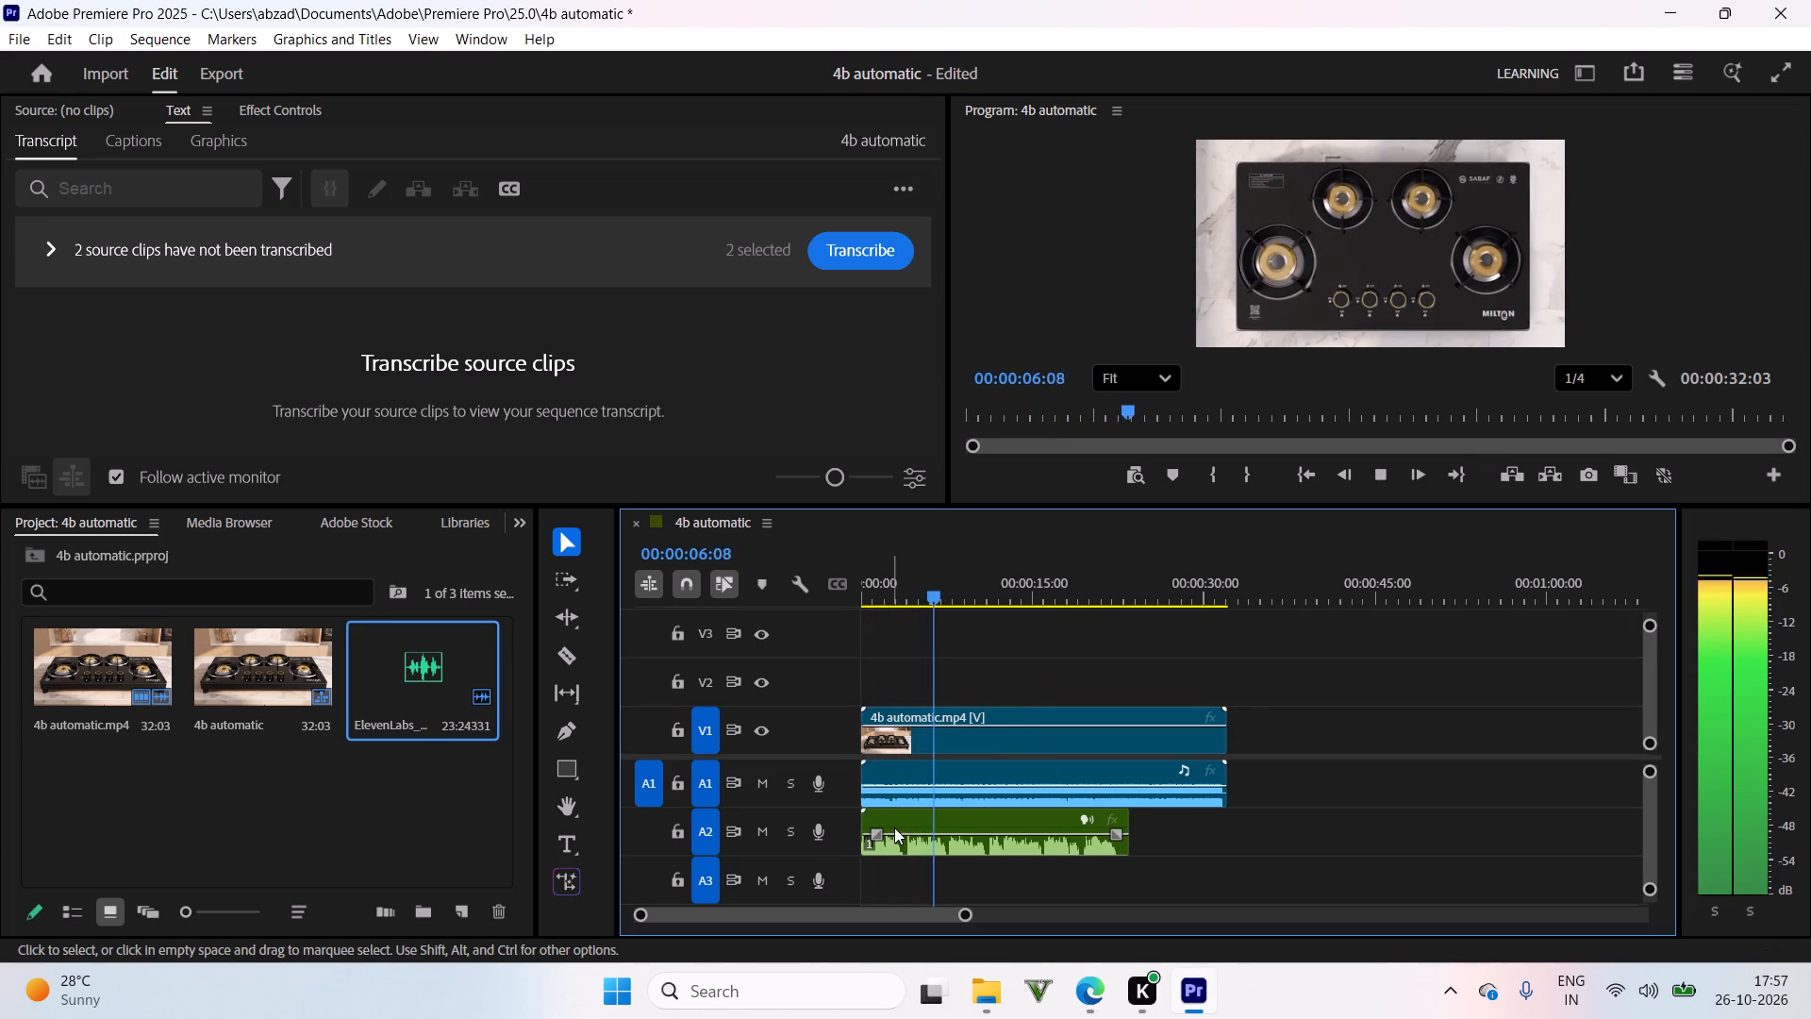
{"action": "key", "text": "space"}
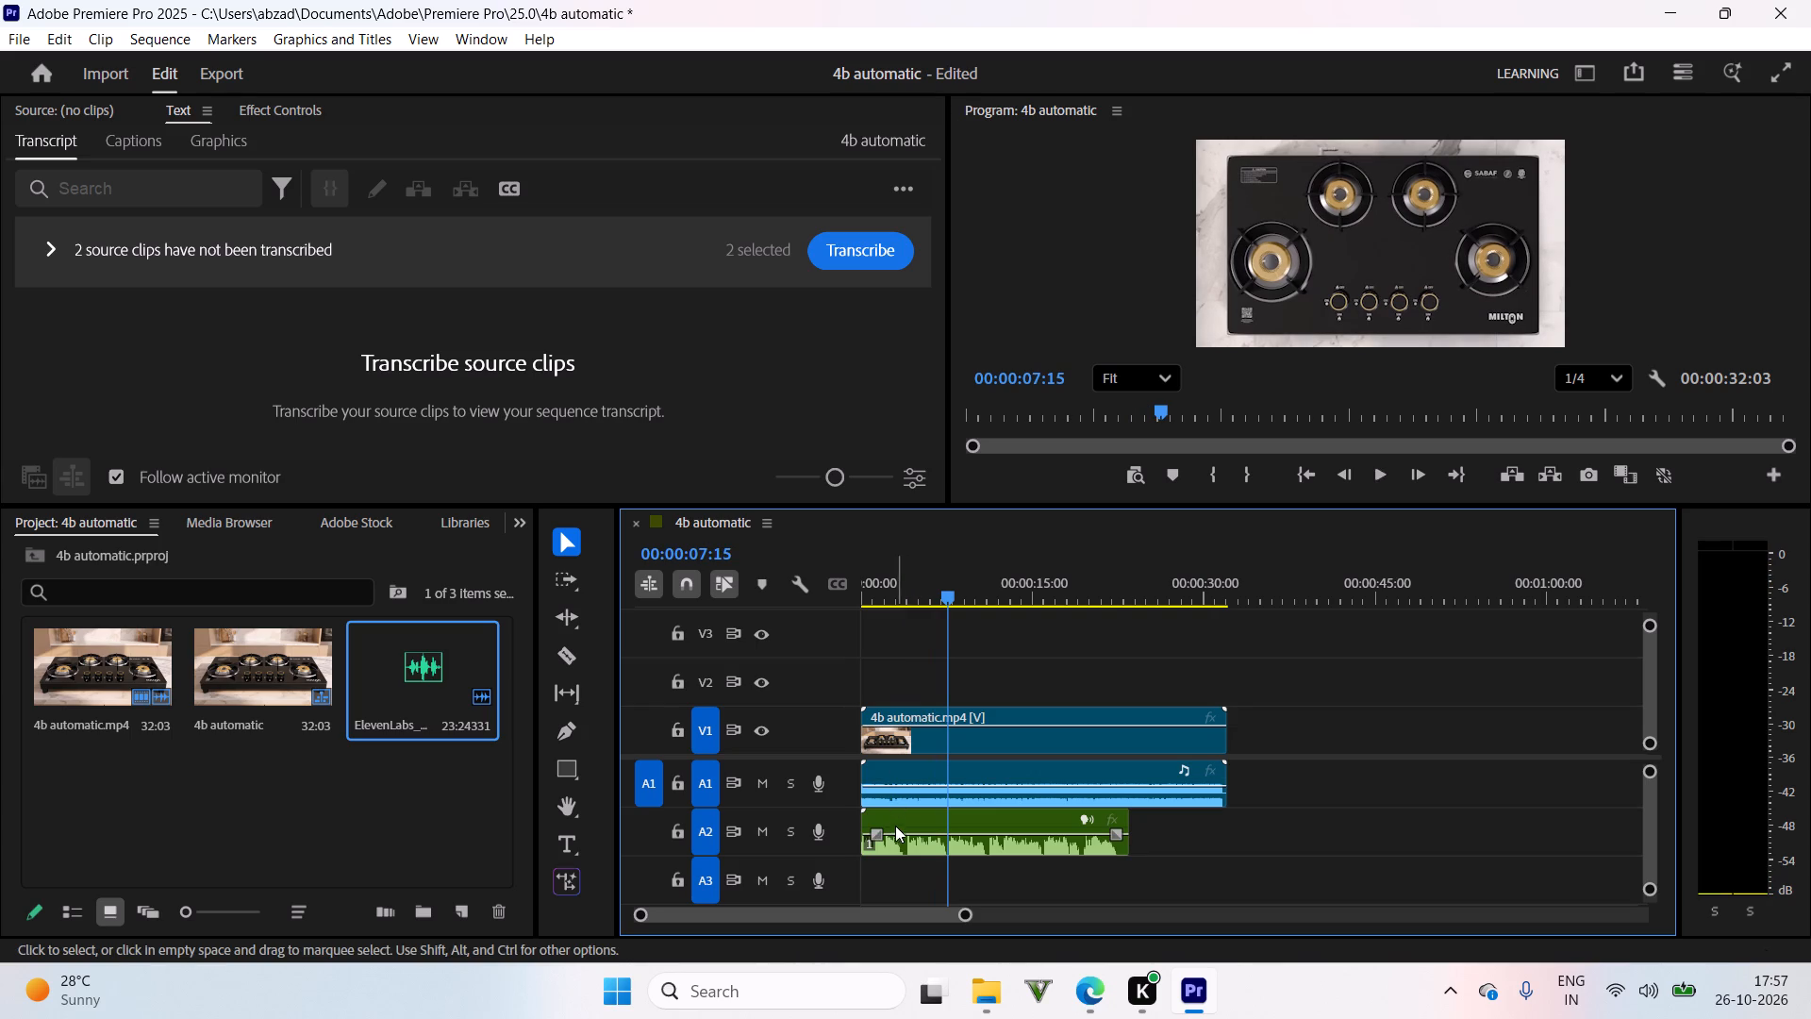
Raise the volume level of the voice-over clip on track A2 to 5.7 dB.
{"action": "left_click", "coordinate": [897, 818]}
{"action": "left_click", "coordinate": [897, 818]}
{"action": "double_click", "coordinate": [889, 812]}
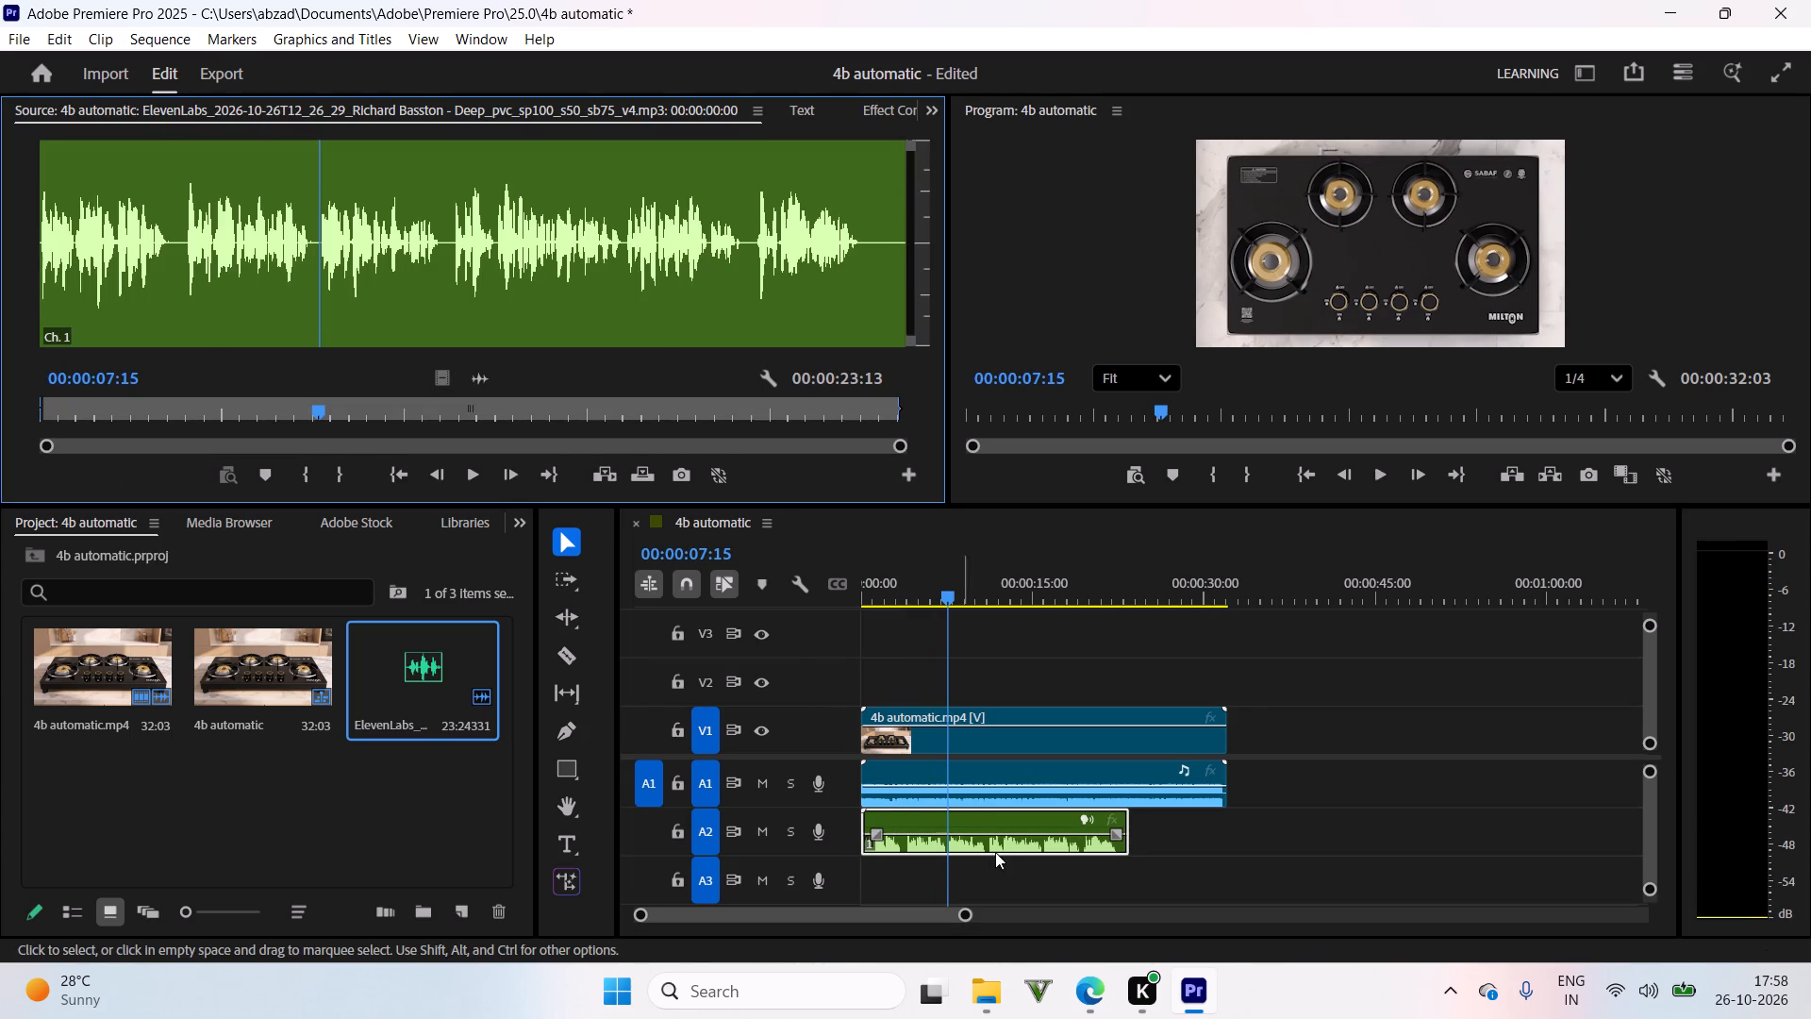
{"action": "double_click", "coordinate": [938, 822]}
{"action": "left_click", "coordinate": [888, 109]}
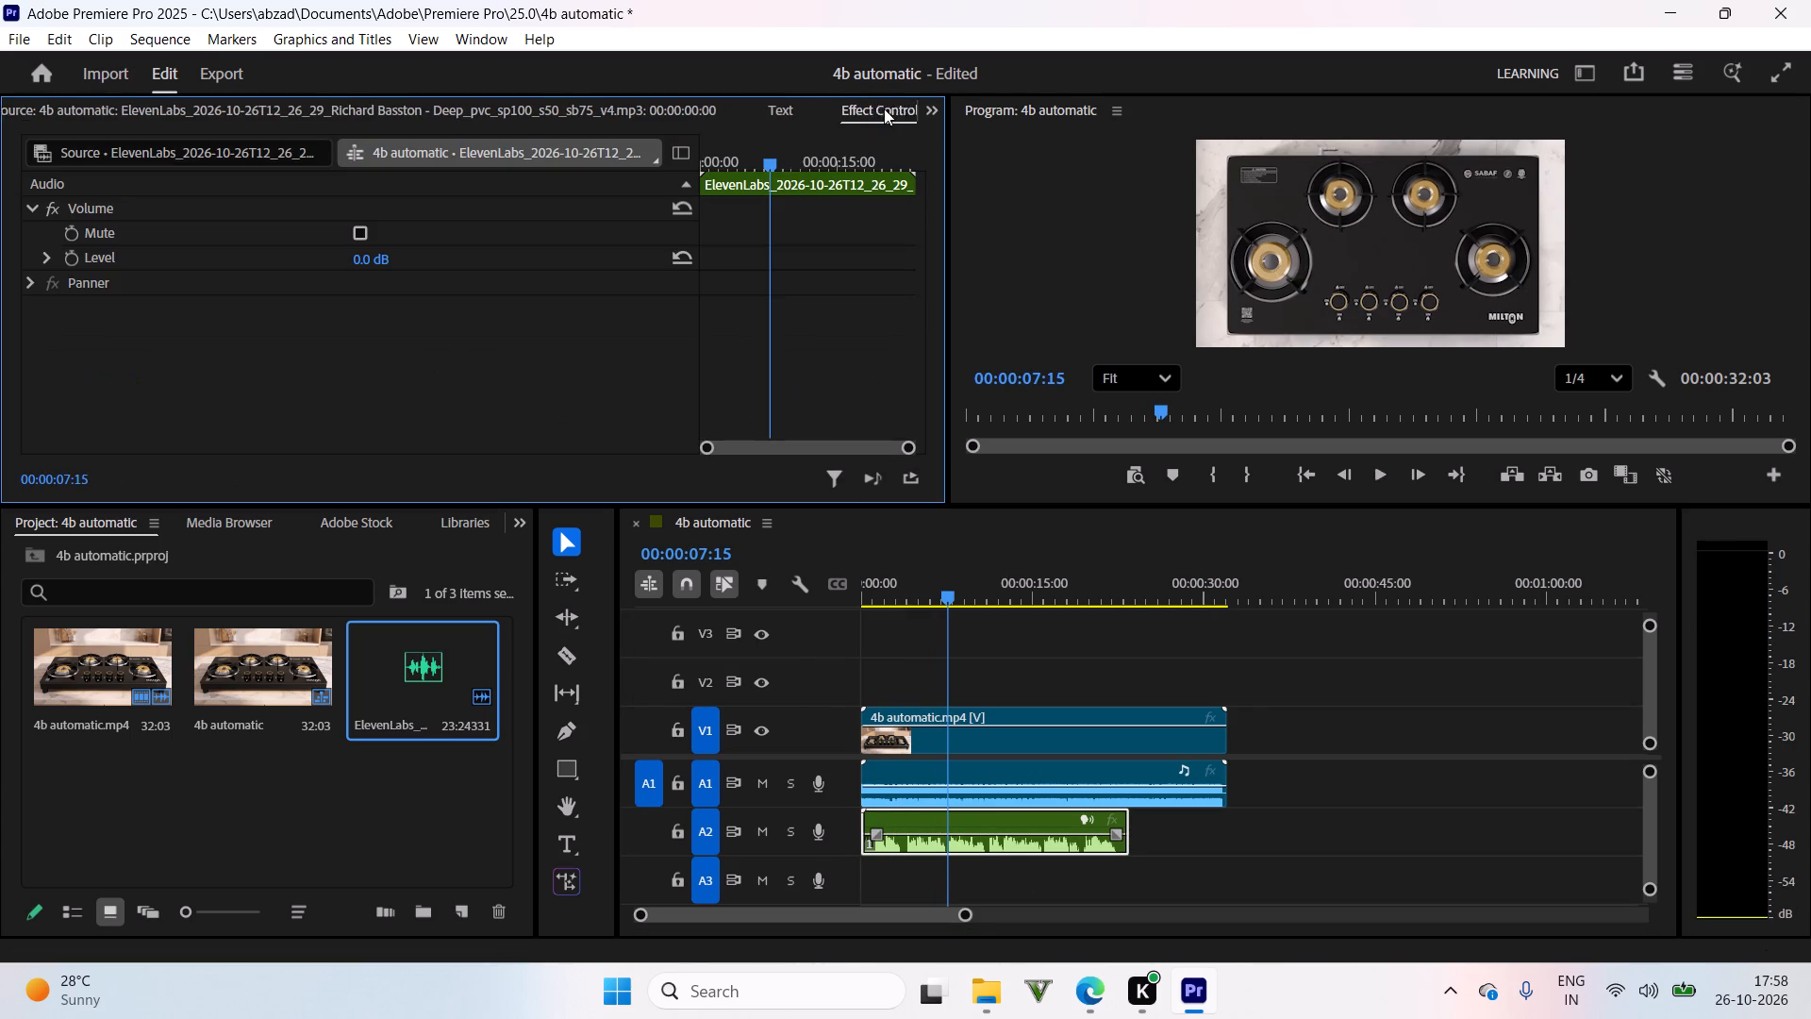
{"action": "left_click_drag", "start_coordinate": [367, 253], "coordinate": [457, 258]}
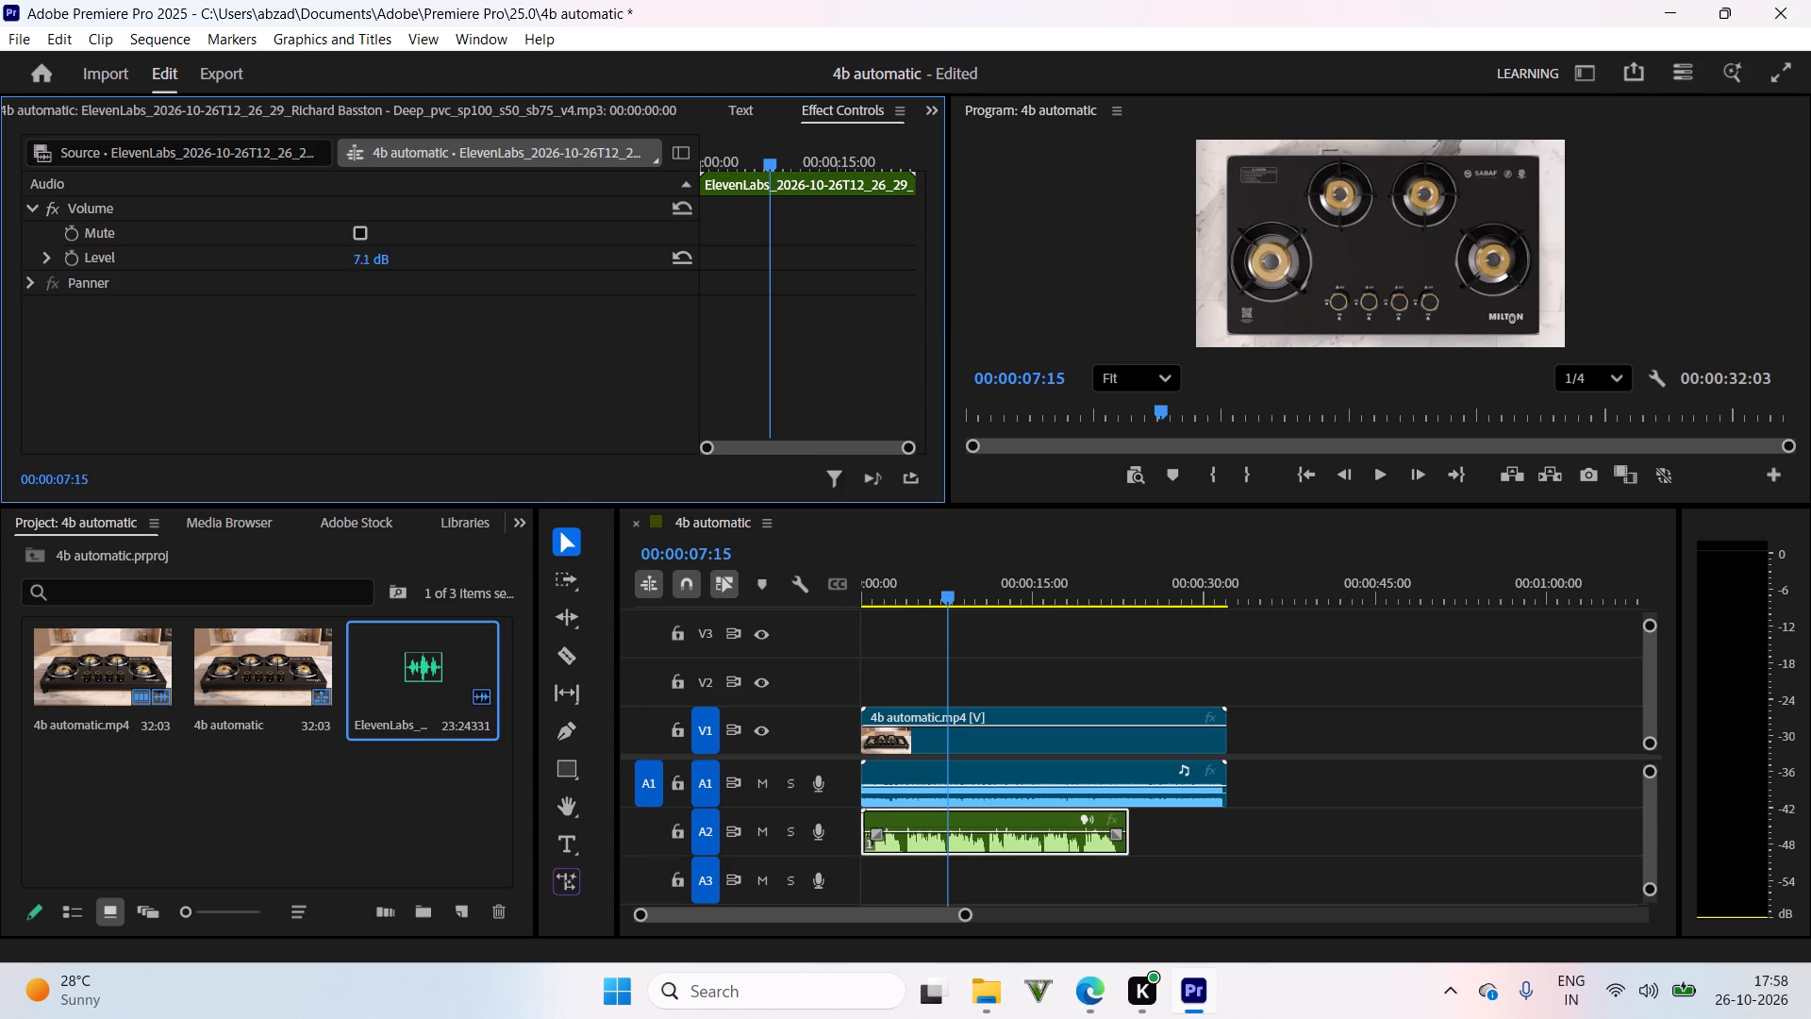
{"action": "left_click_drag", "start_coordinate": [457, 258], "coordinate": [449, 275]}
Play the sequence to check the voice-over against the video's audio, and return the playhead to the start.
{"action": "key", "text": "space"}
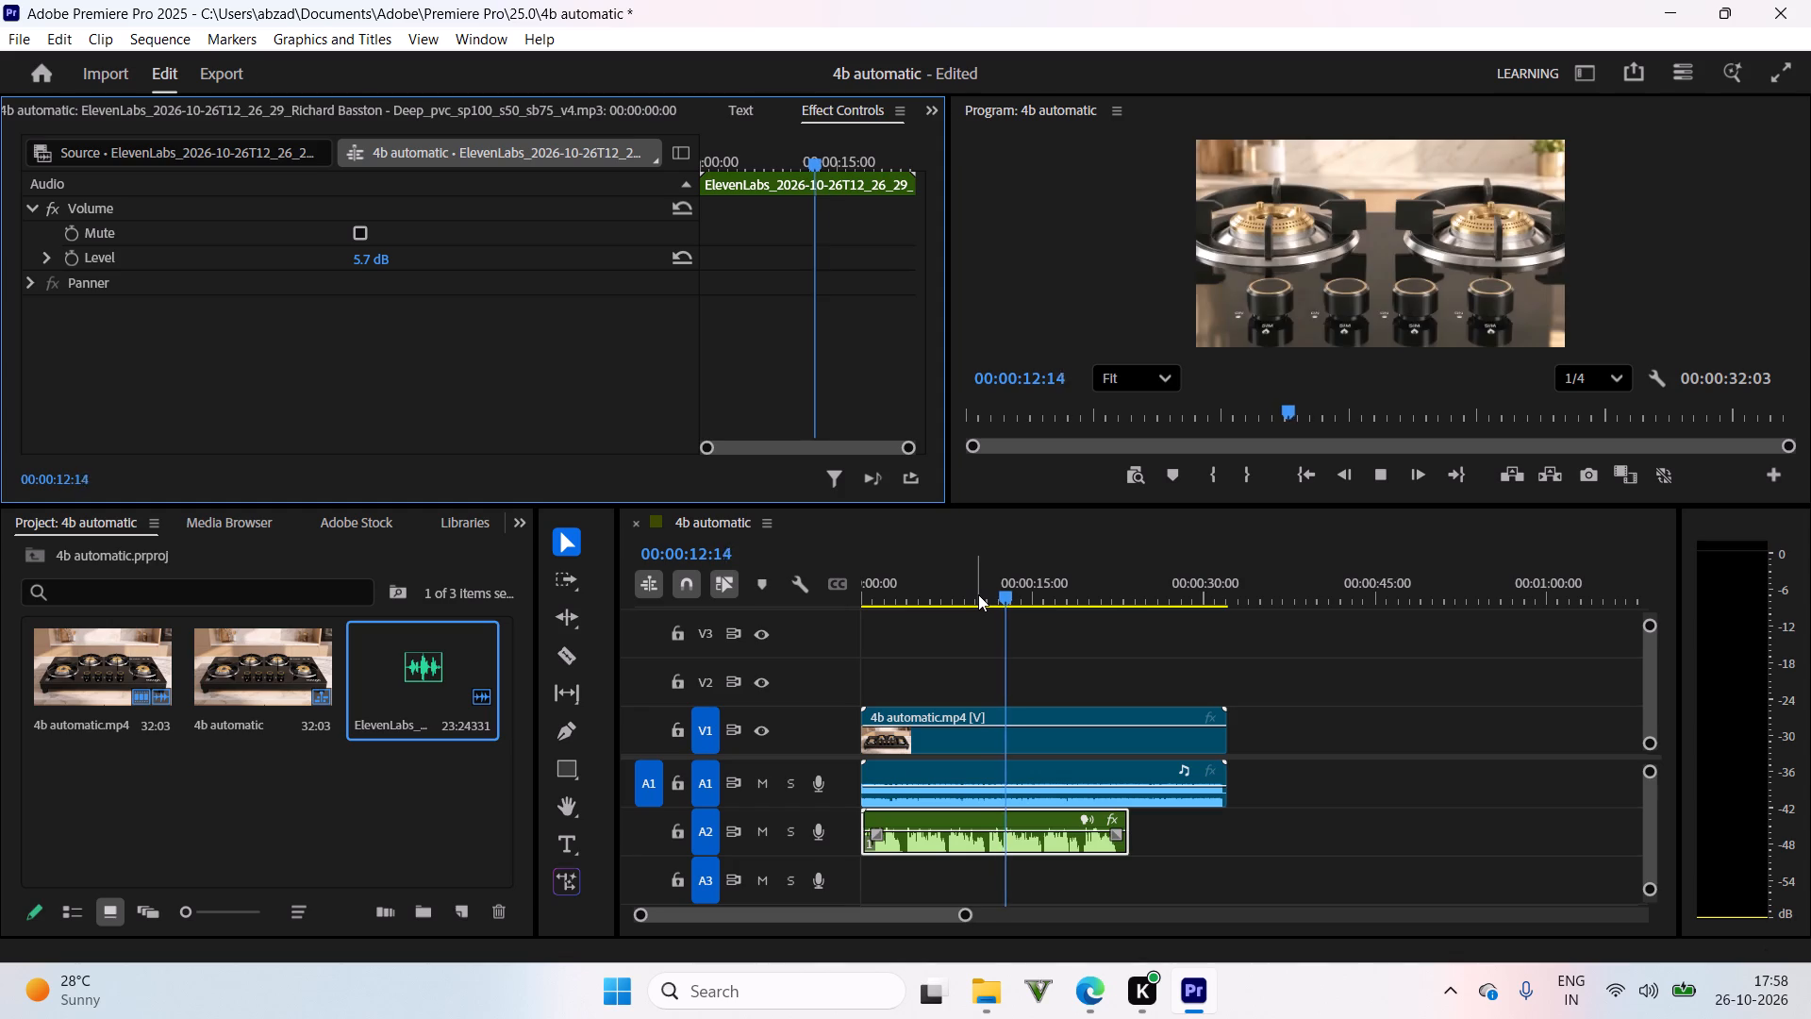
{"action": "left_click_drag", "start_coordinate": [990, 581], "coordinate": [938, 601]}
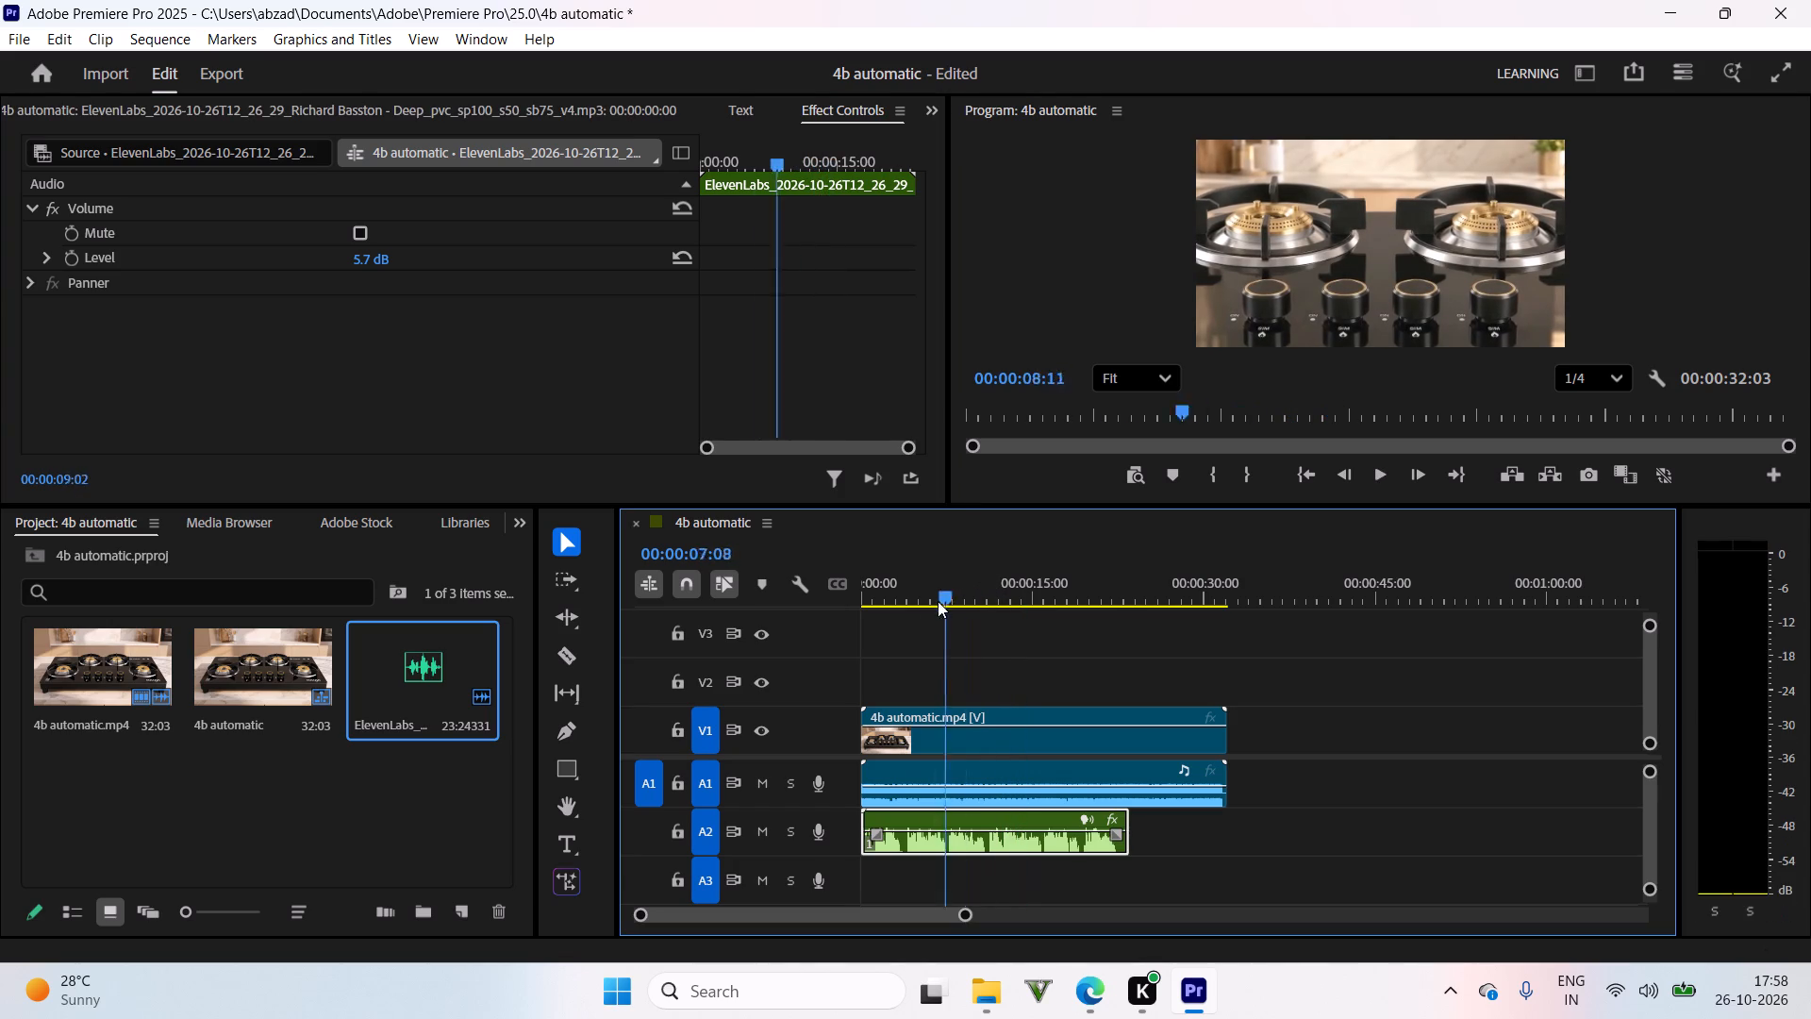
{"action": "left_click_drag", "start_coordinate": [938, 601], "coordinate": [894, 641]}
{"action": "key", "text": "space"}
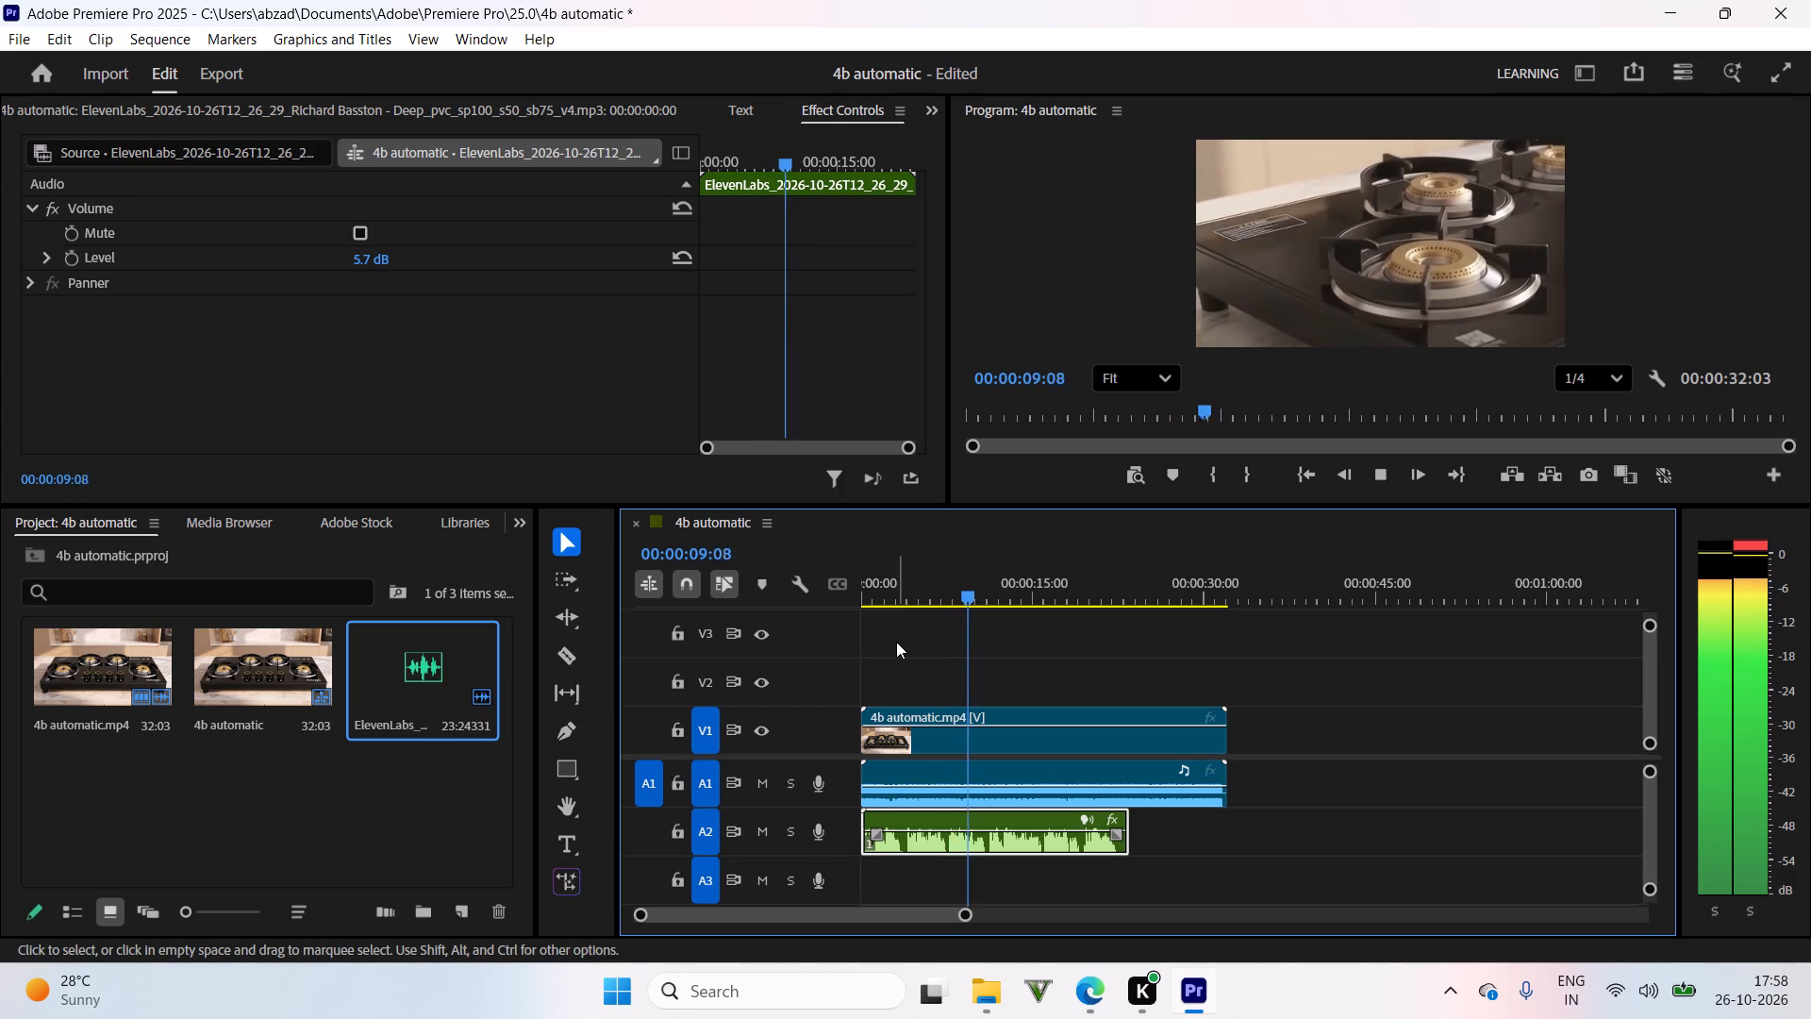
{"action": "left_click_drag", "start_coordinate": [944, 593], "coordinate": [825, 615]}
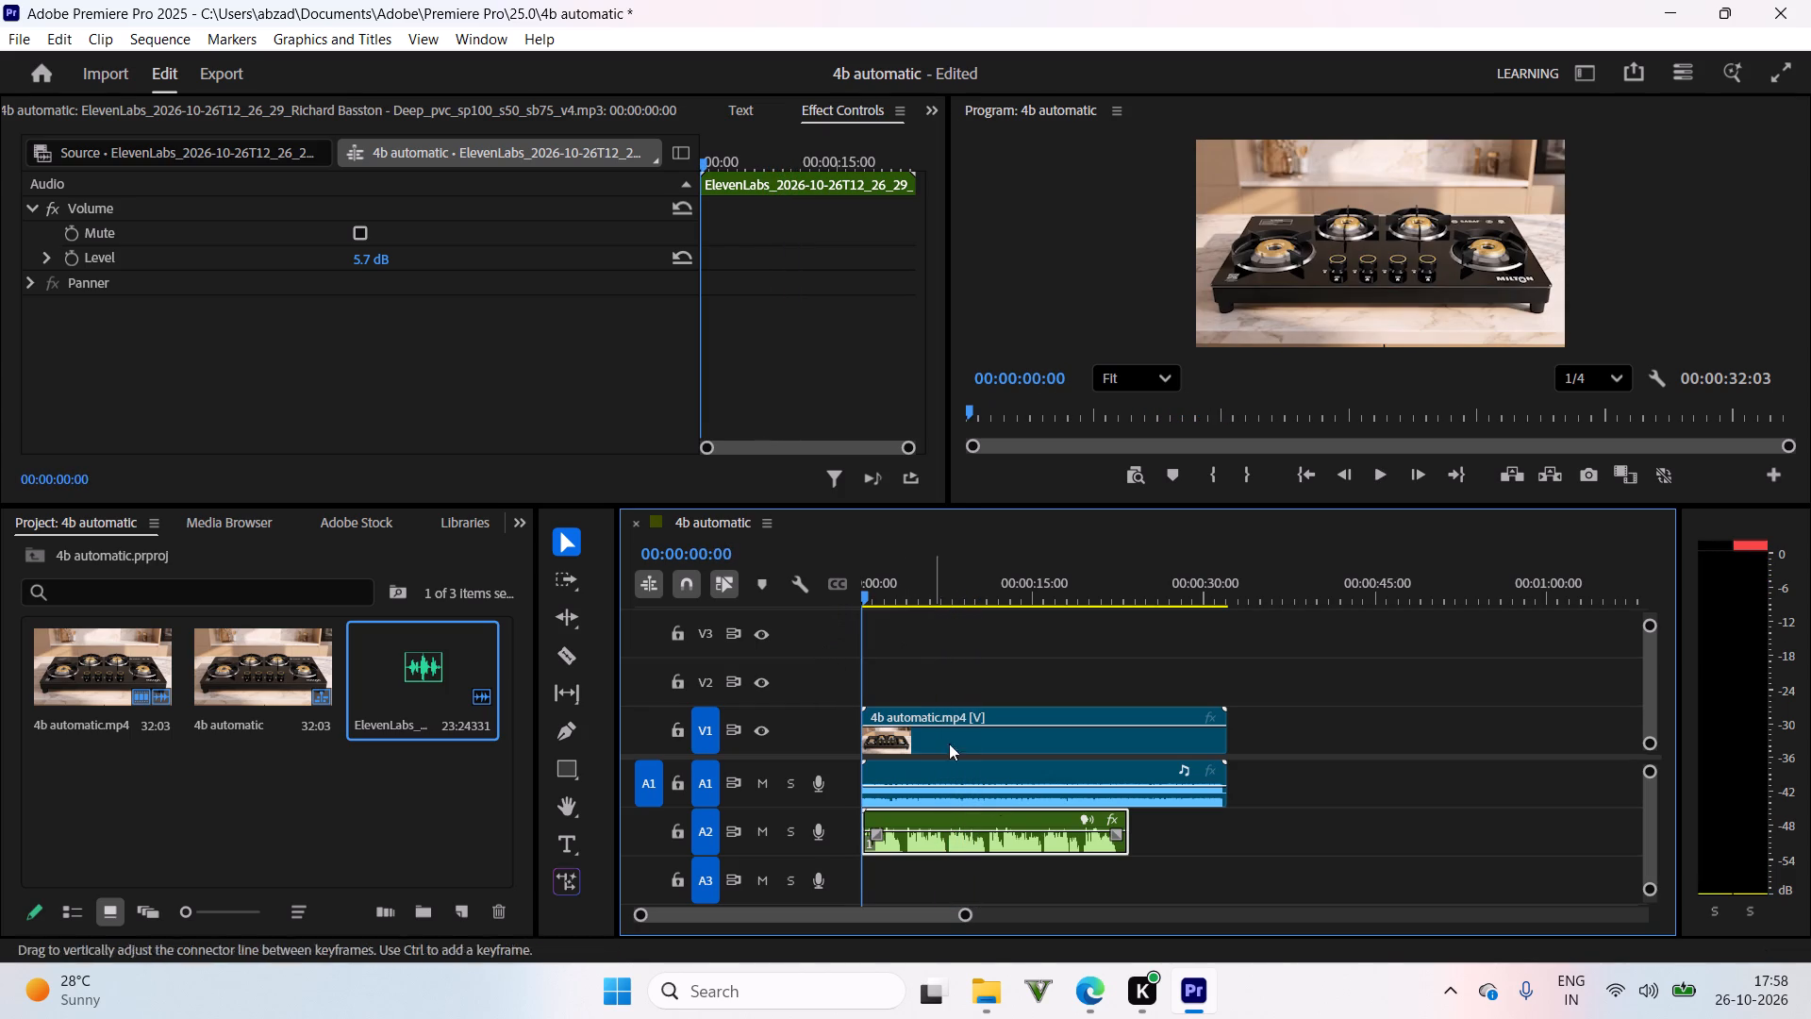
Play and scrub the opening to find the voice-over's first pause, and cut the A2 clip at 00:00:03:23.
{"action": "scroll", "coordinate": [1337, 883], "scroll_direction": "down", "scroll_amount": 3}
{"action": "scroll", "coordinate": [1337, 883], "scroll_direction": "up", "scroll_amount": 9}
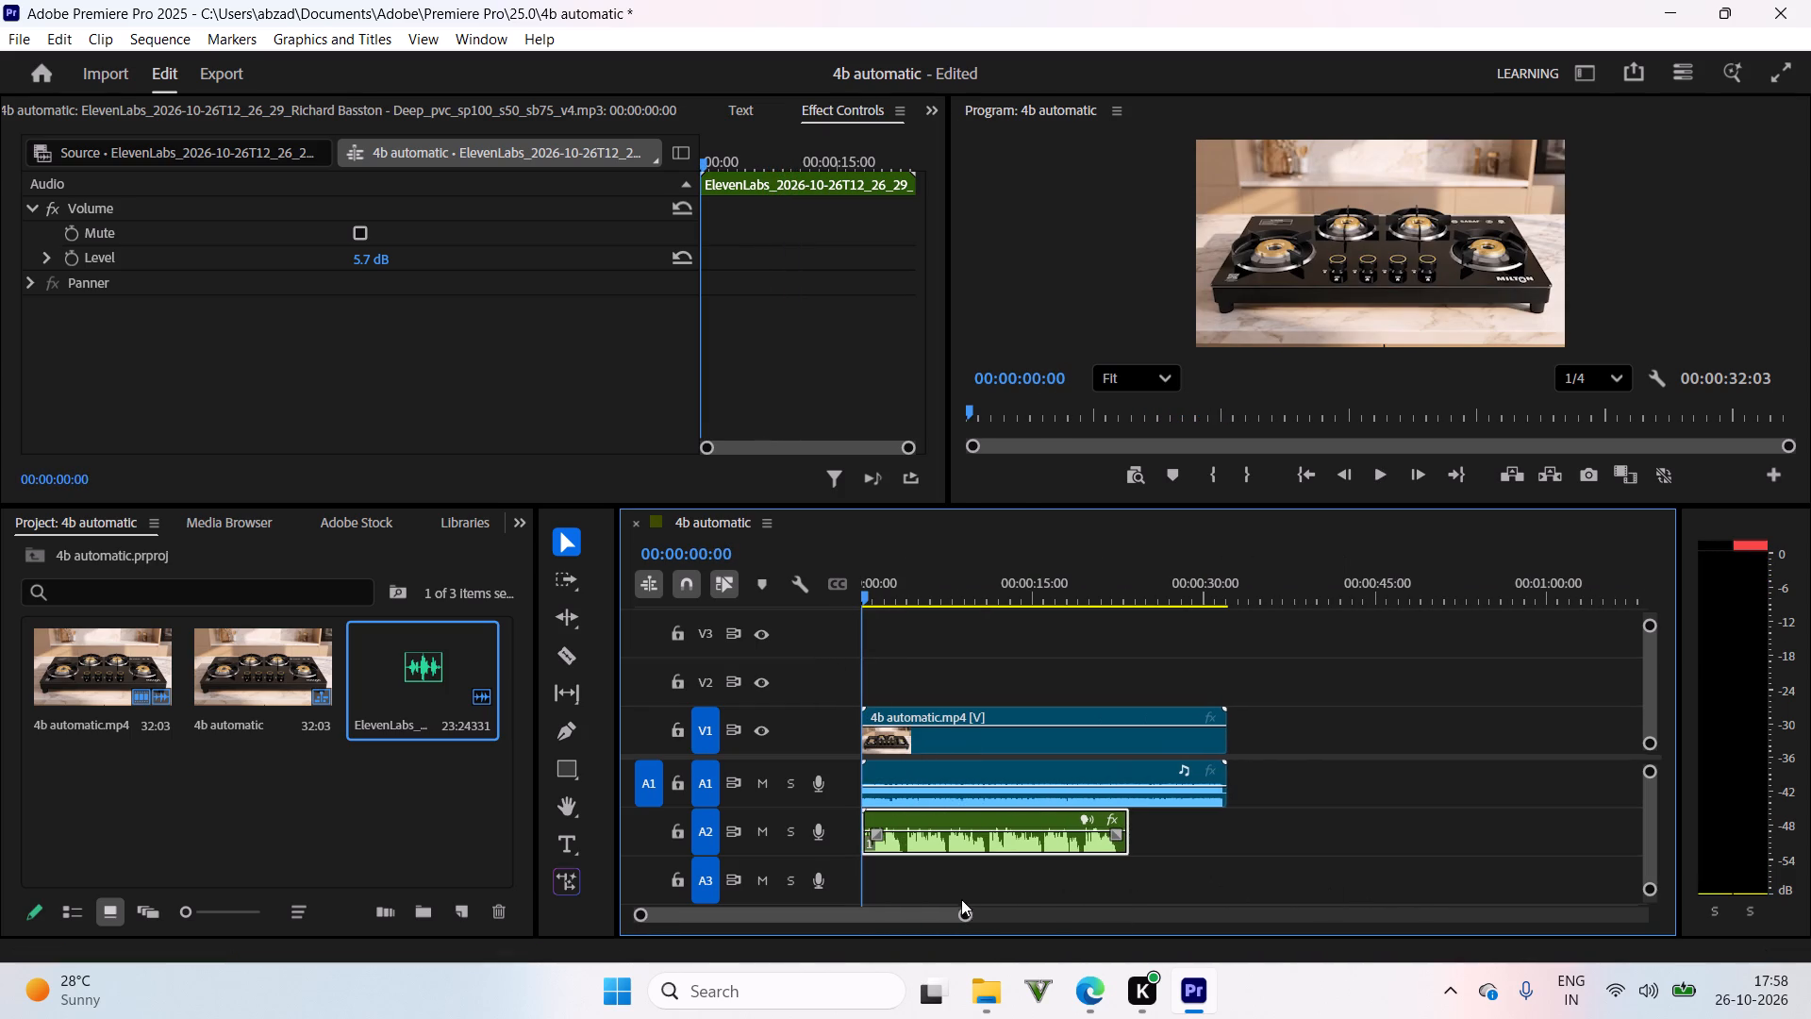
{"action": "left_click_drag", "start_coordinate": [964, 914], "coordinate": [829, 934]}
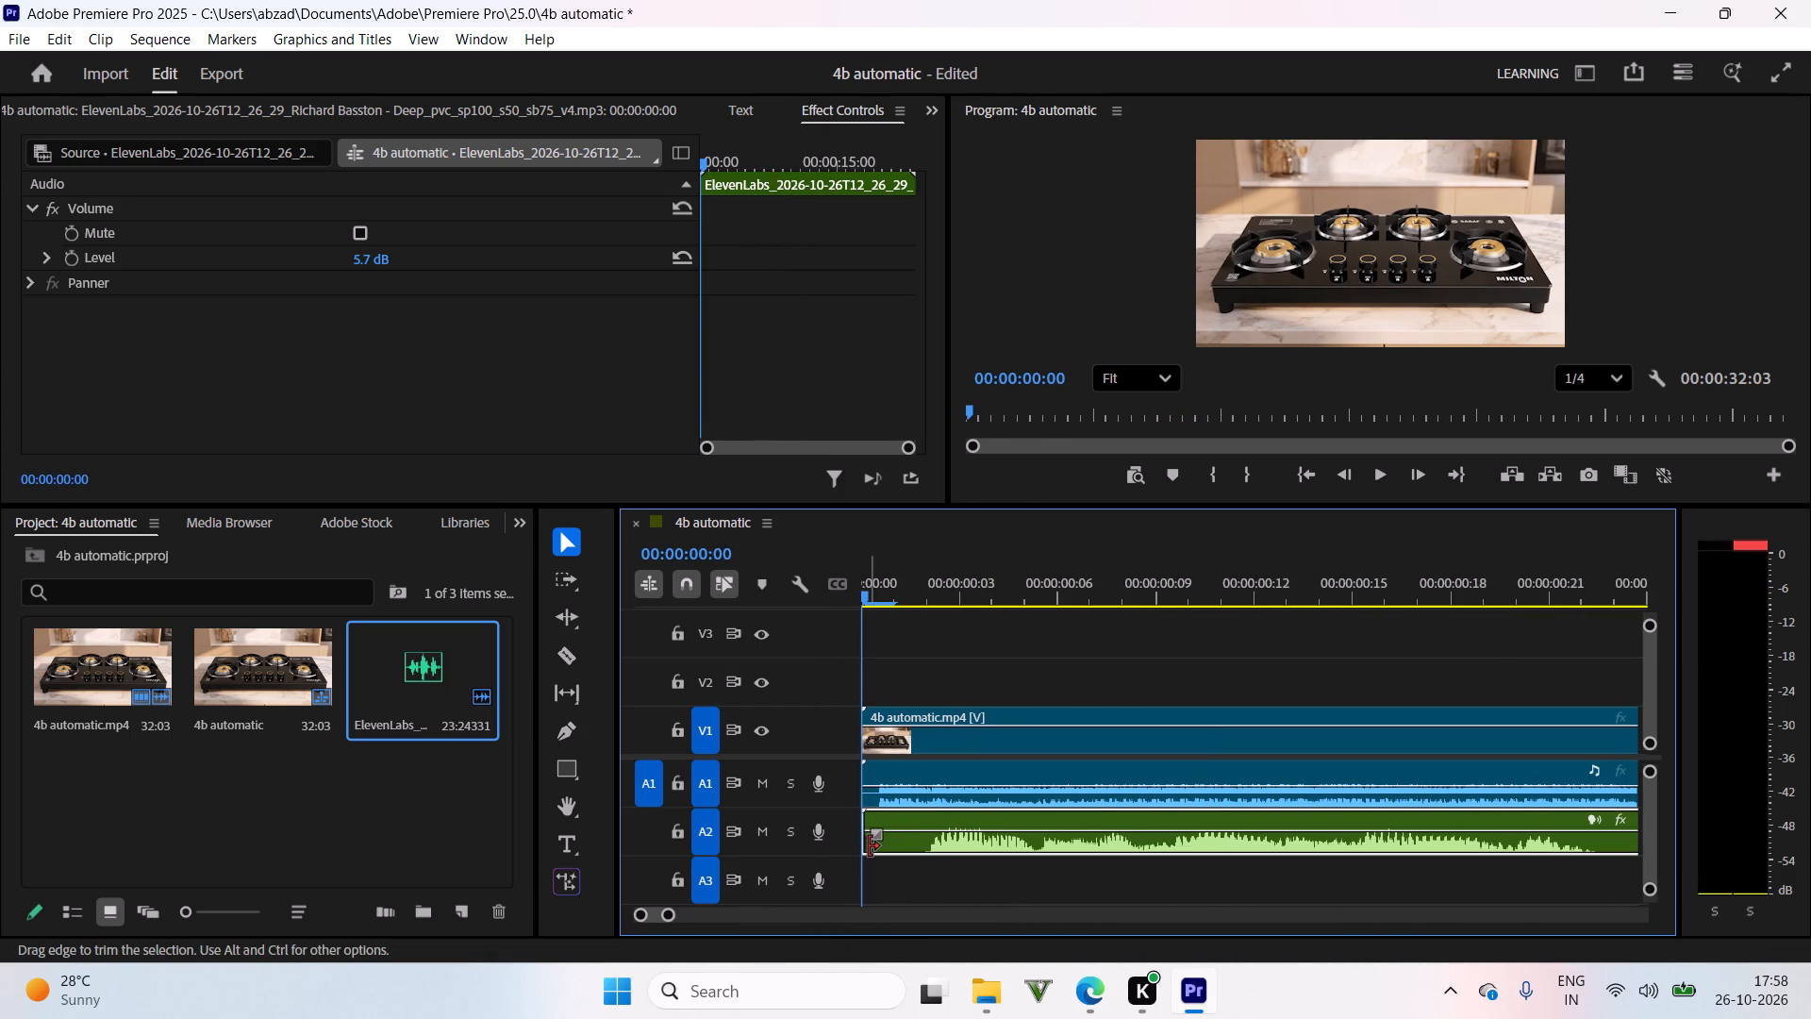
{"action": "key", "text": "space"}
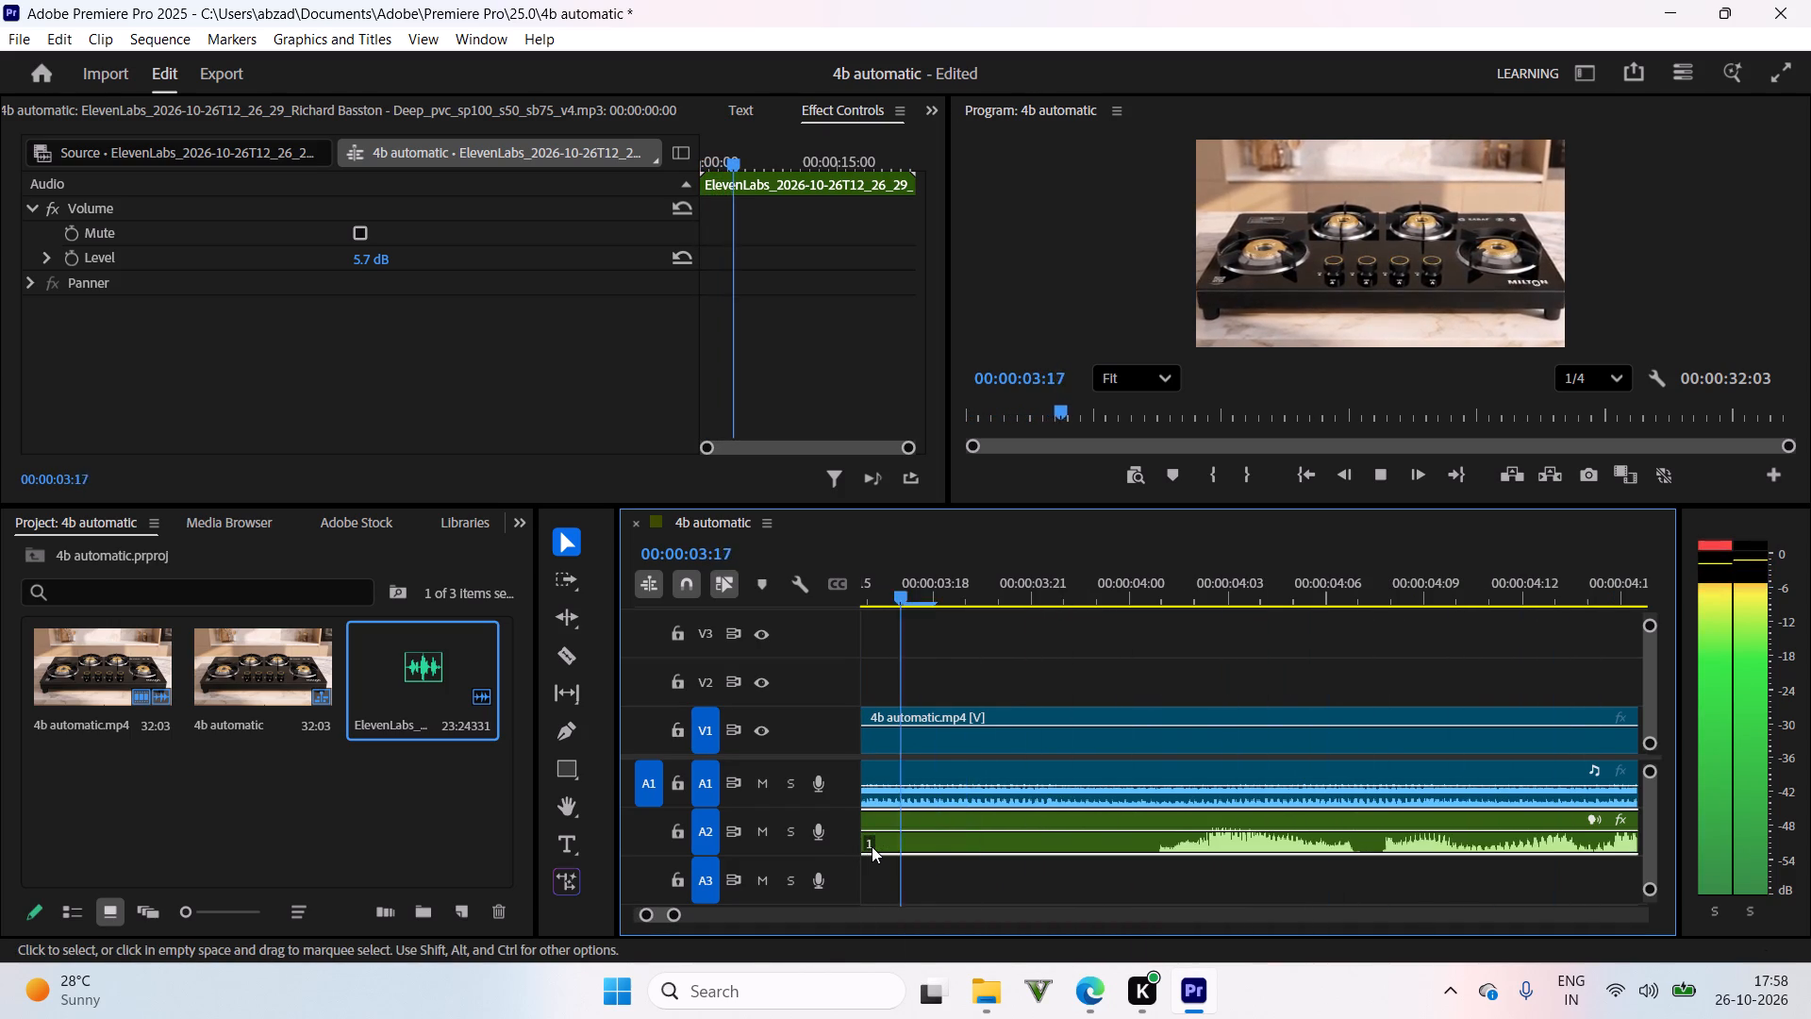
{"action": "left_click_drag", "start_coordinate": [979, 576], "coordinate": [779, 633]}
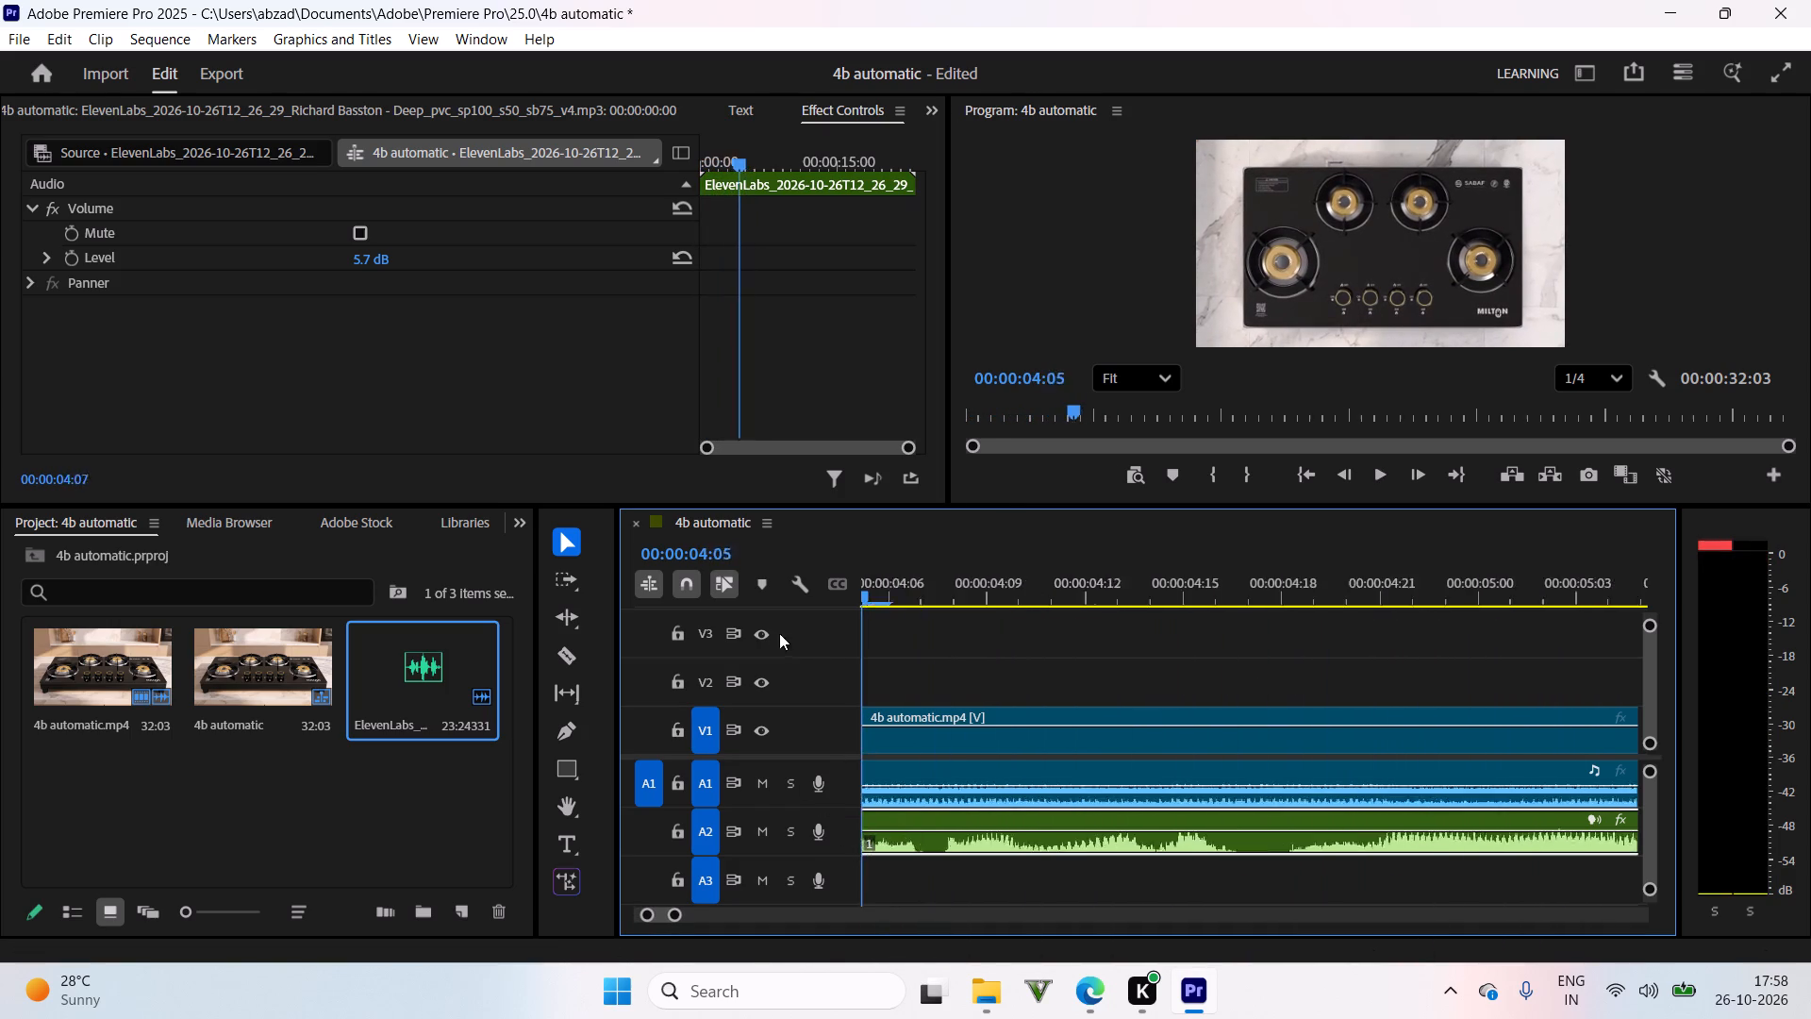
{"action": "left_click_drag", "start_coordinate": [779, 633], "coordinate": [1044, 656]}
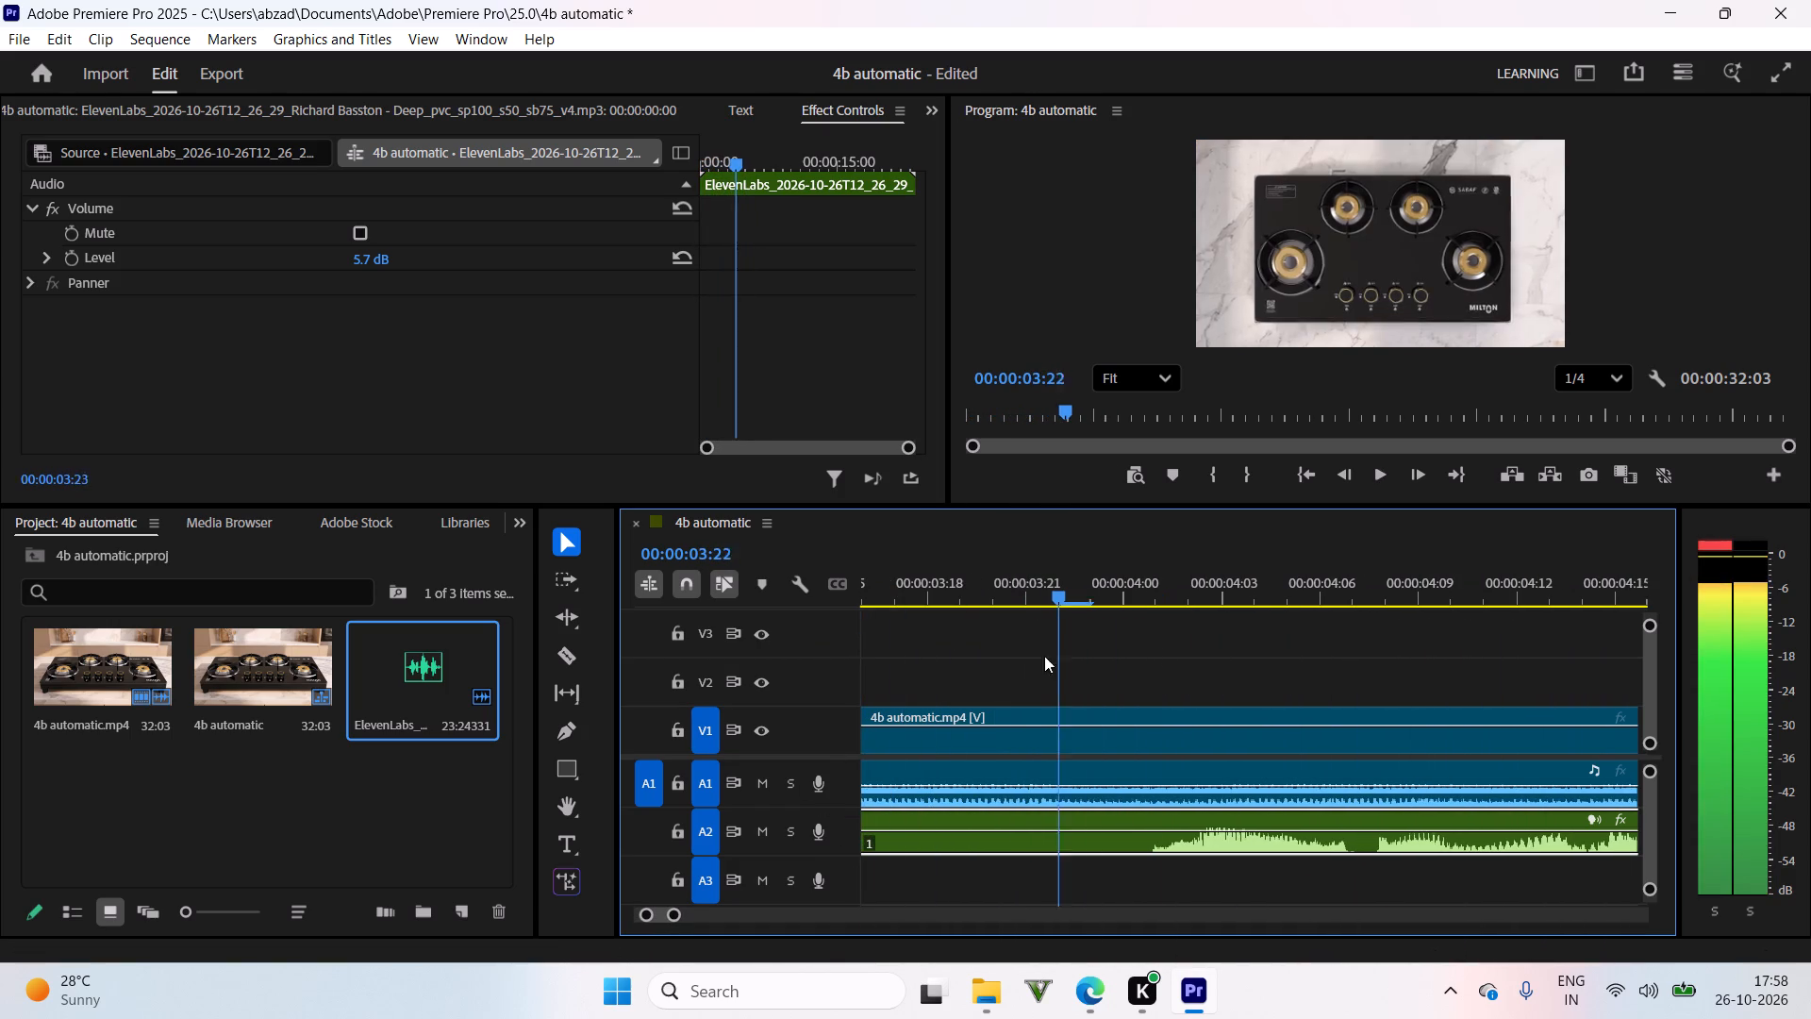
{"action": "left_click_drag", "start_coordinate": [1044, 656], "coordinate": [1092, 653]}
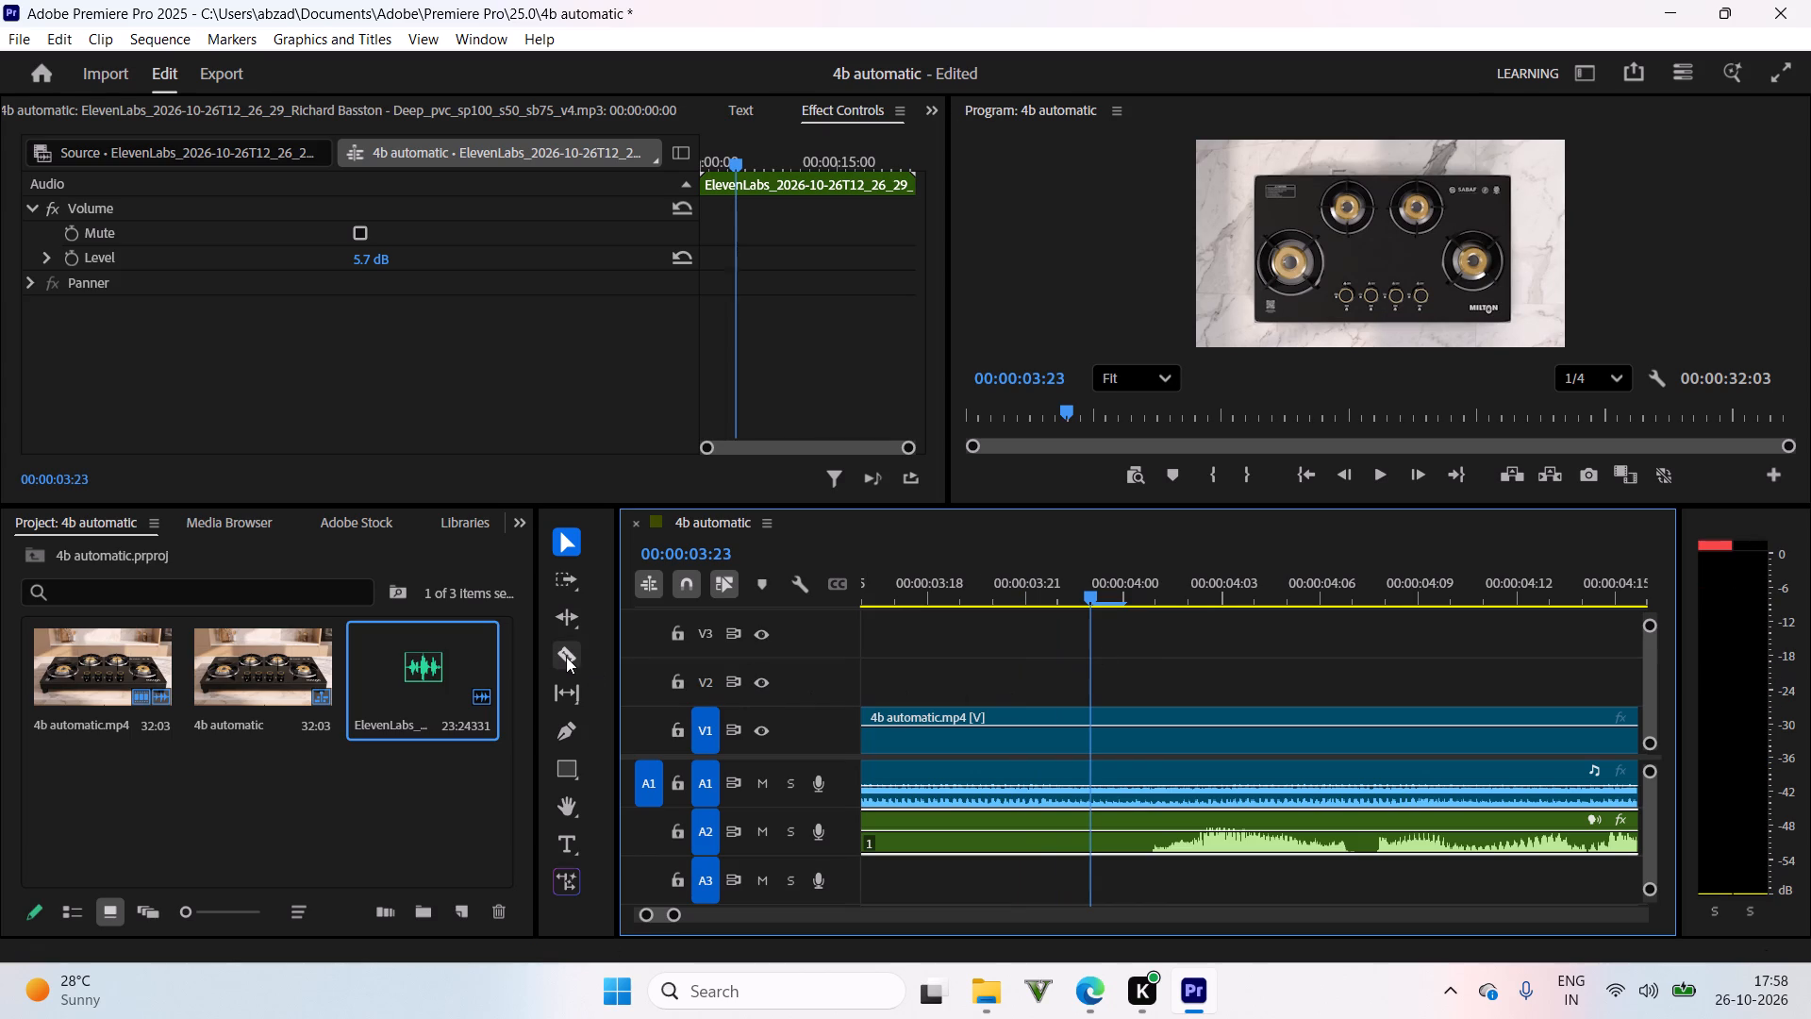
{"action": "left_click", "coordinate": [566, 657]}
{"action": "left_click", "coordinate": [1094, 826]}
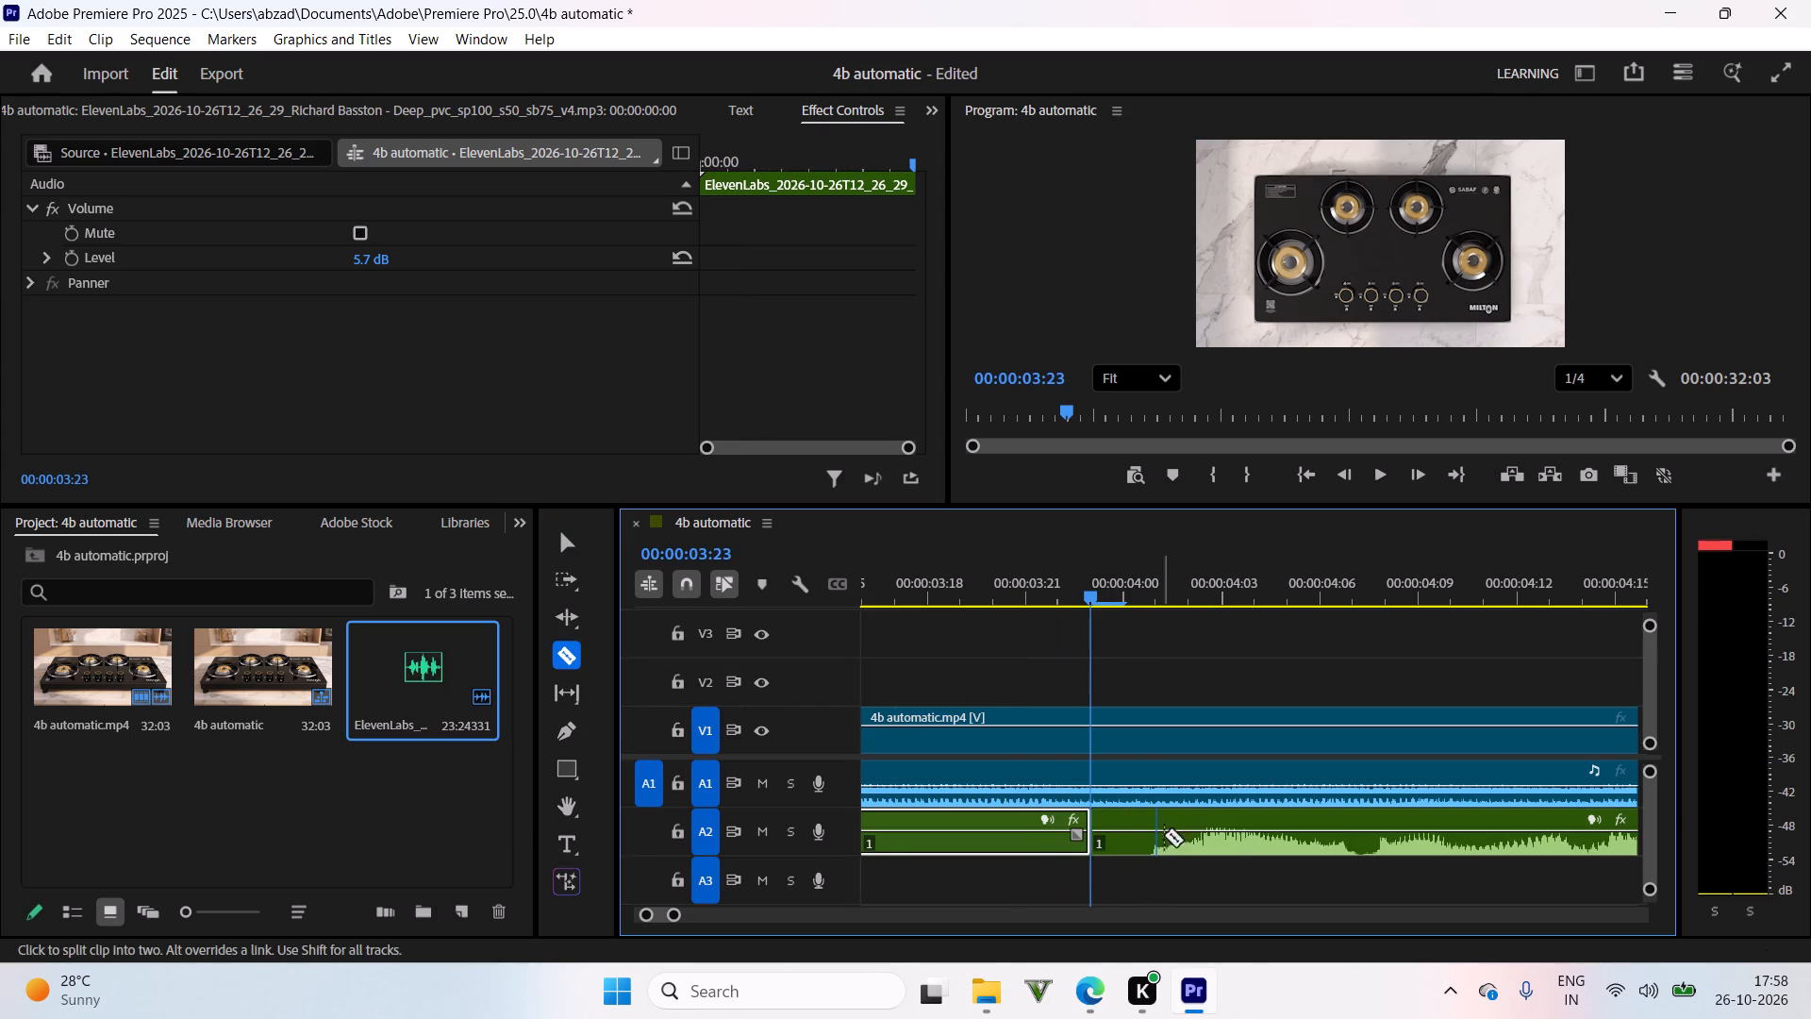
{"action": "left_click", "coordinate": [557, 536]}
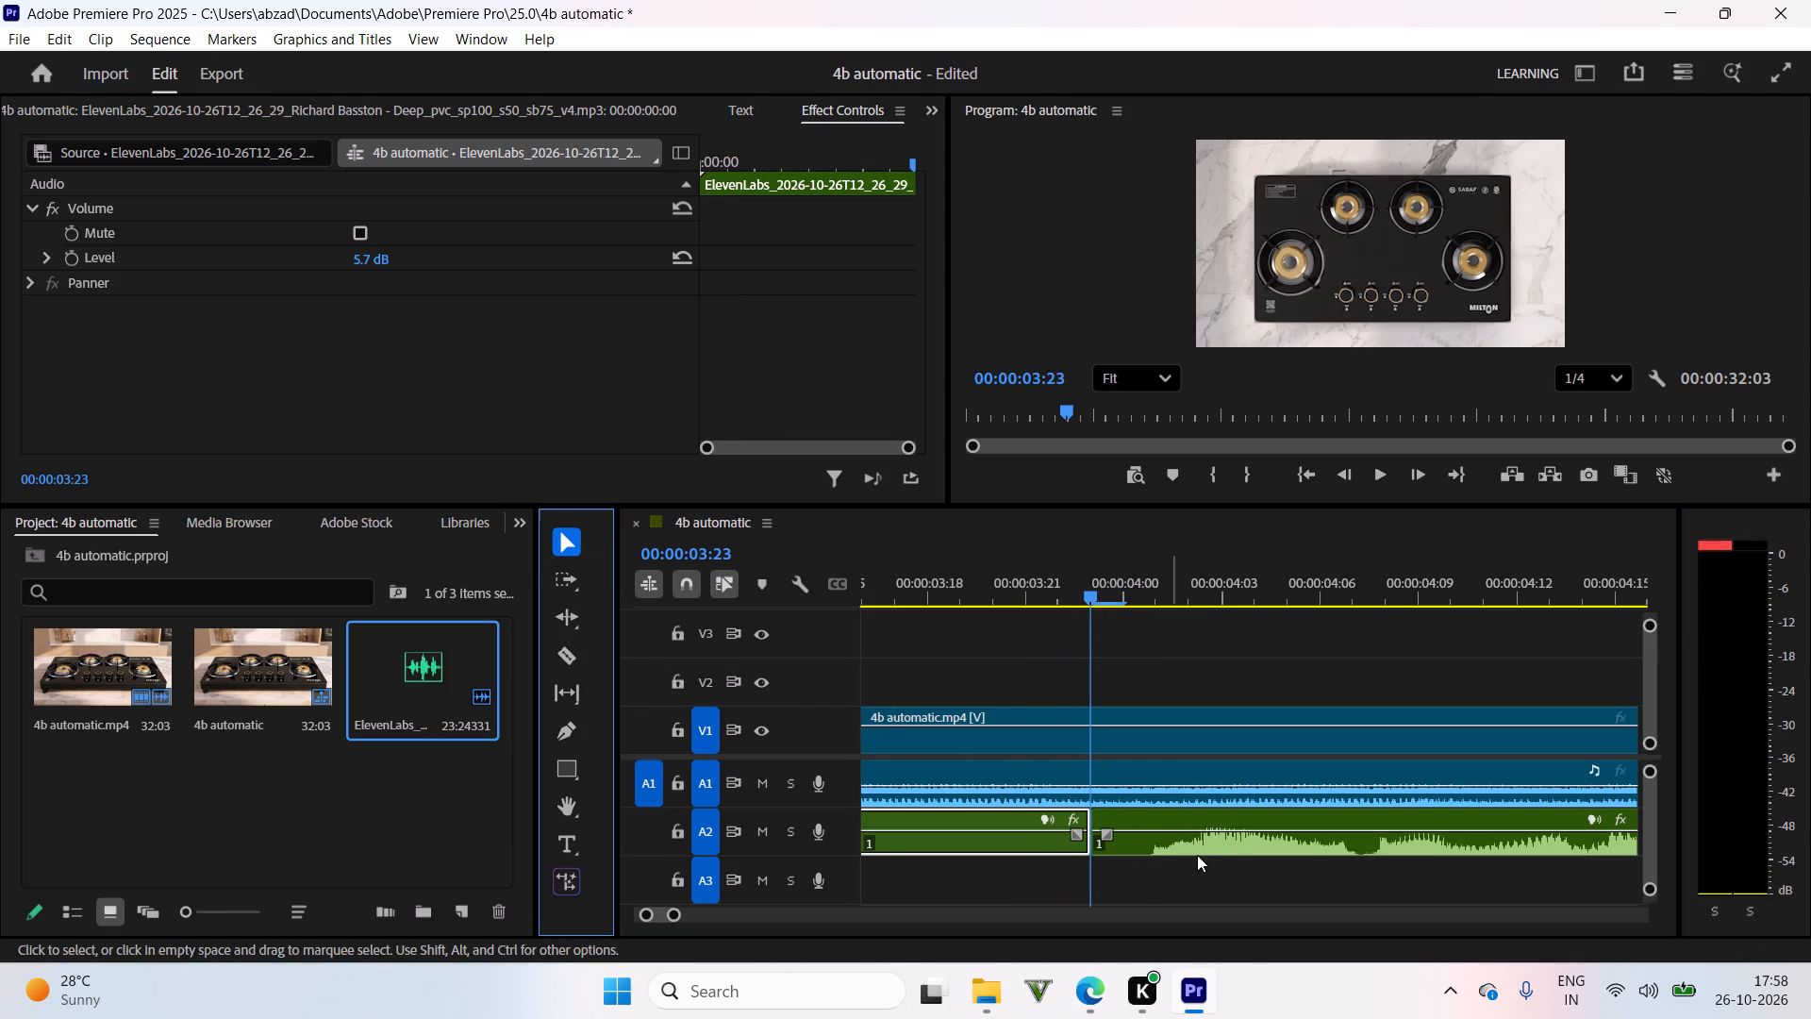
Trim one frame off the start of the second voice-over segment and move it back to start at 00:00:03:23.
{"action": "left_click_drag", "start_coordinate": [1096, 814], "coordinate": [1110, 817]}
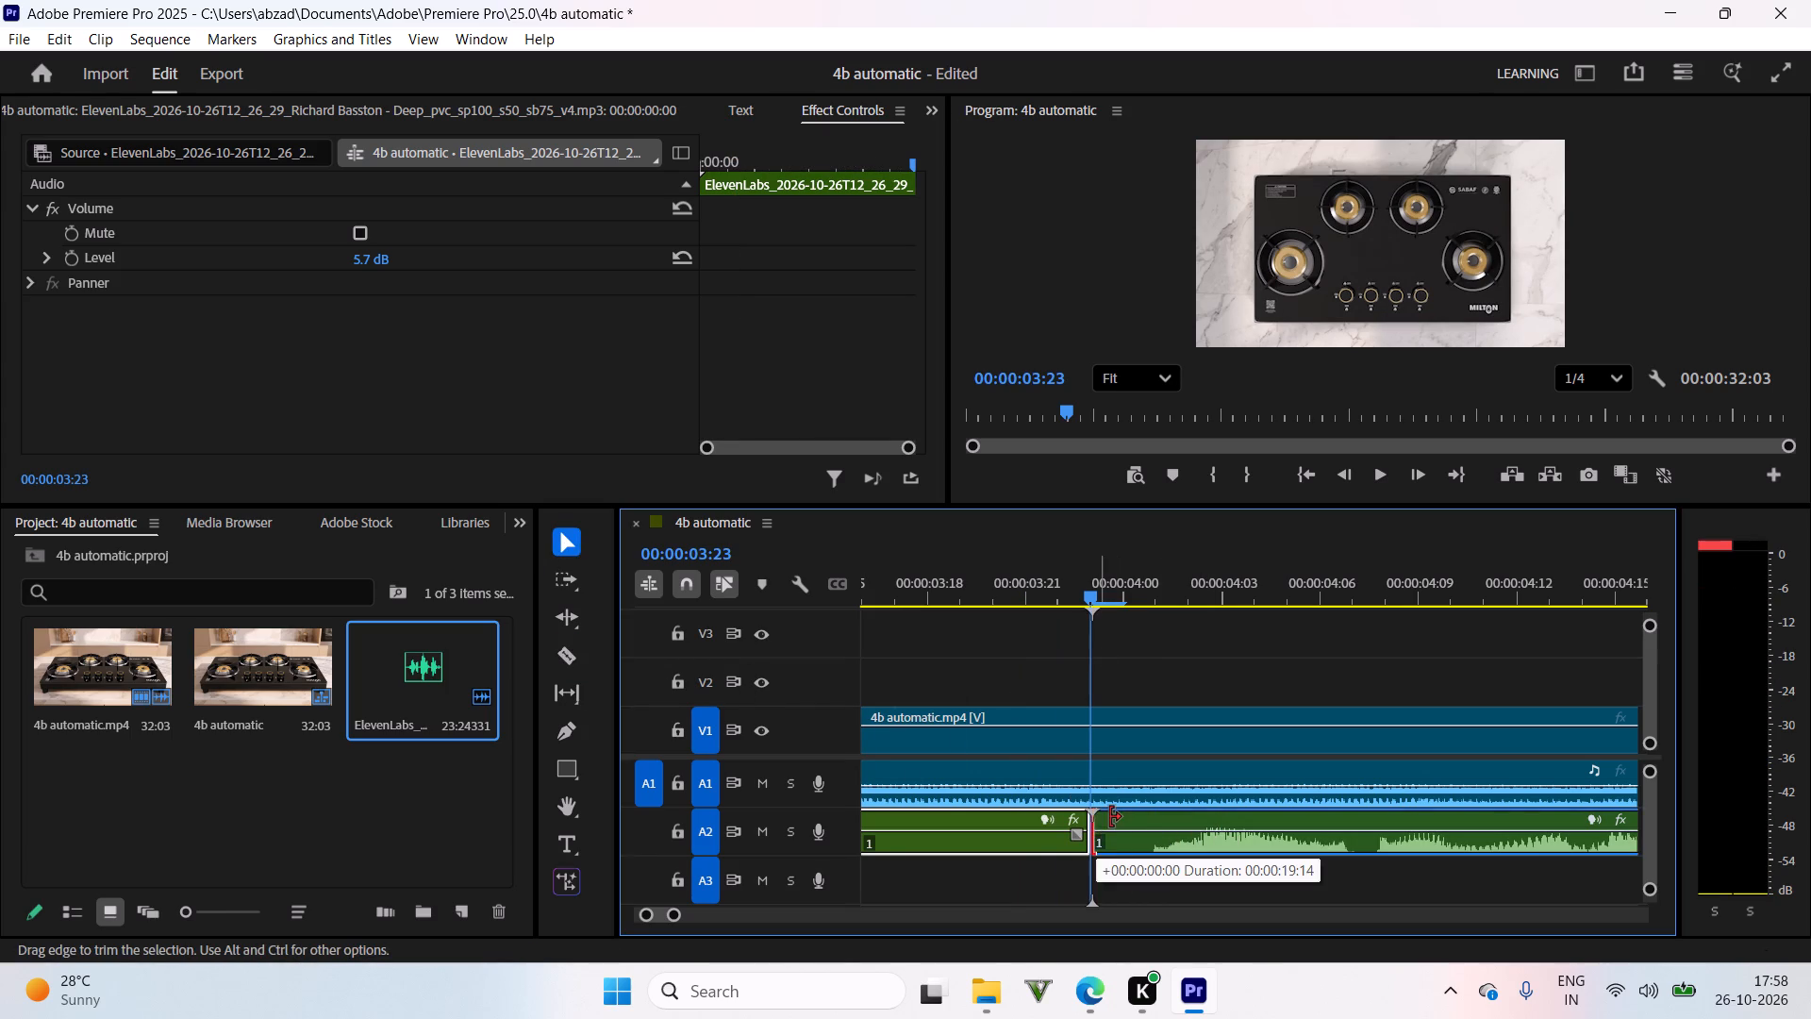
{"action": "left_click_drag", "start_coordinate": [1110, 817], "coordinate": [1132, 846]}
{"action": "left_click_drag", "start_coordinate": [1231, 821], "coordinate": [1197, 820]}
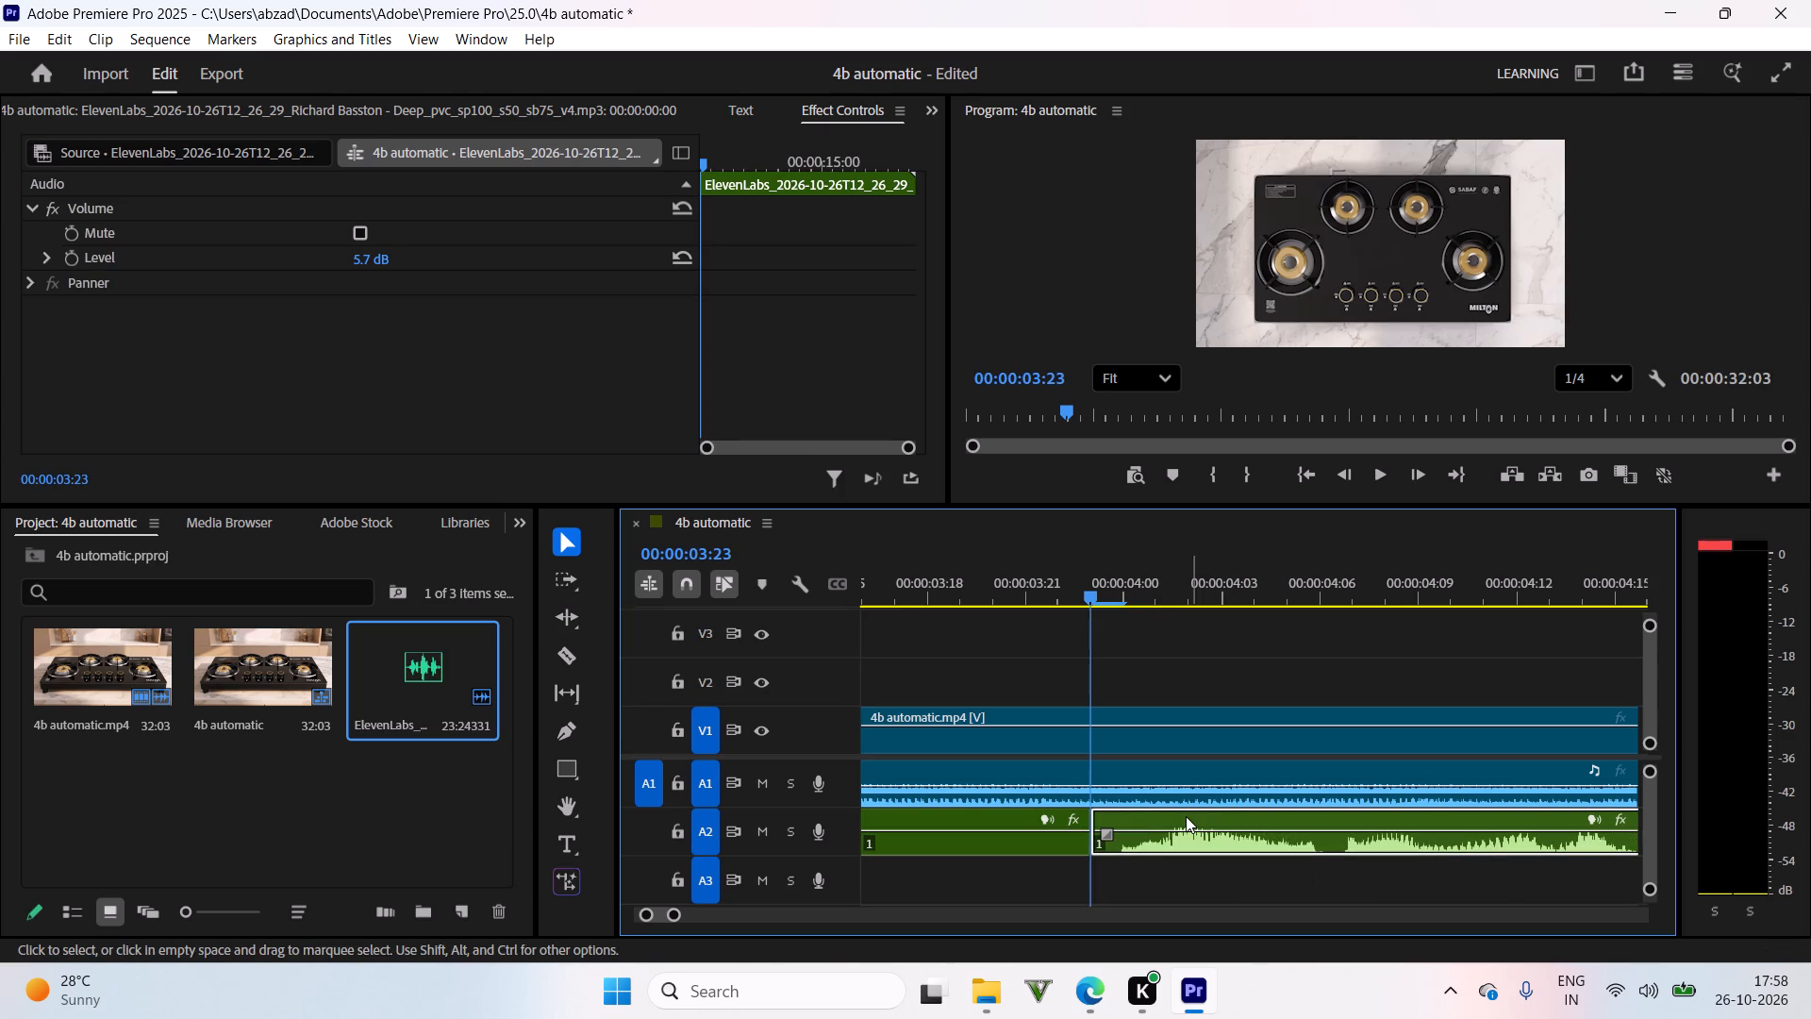
Play on to the next pause in the voice-over and cut the clip on track A2 at 00:00:07:15.
{"action": "key", "text": "space"}
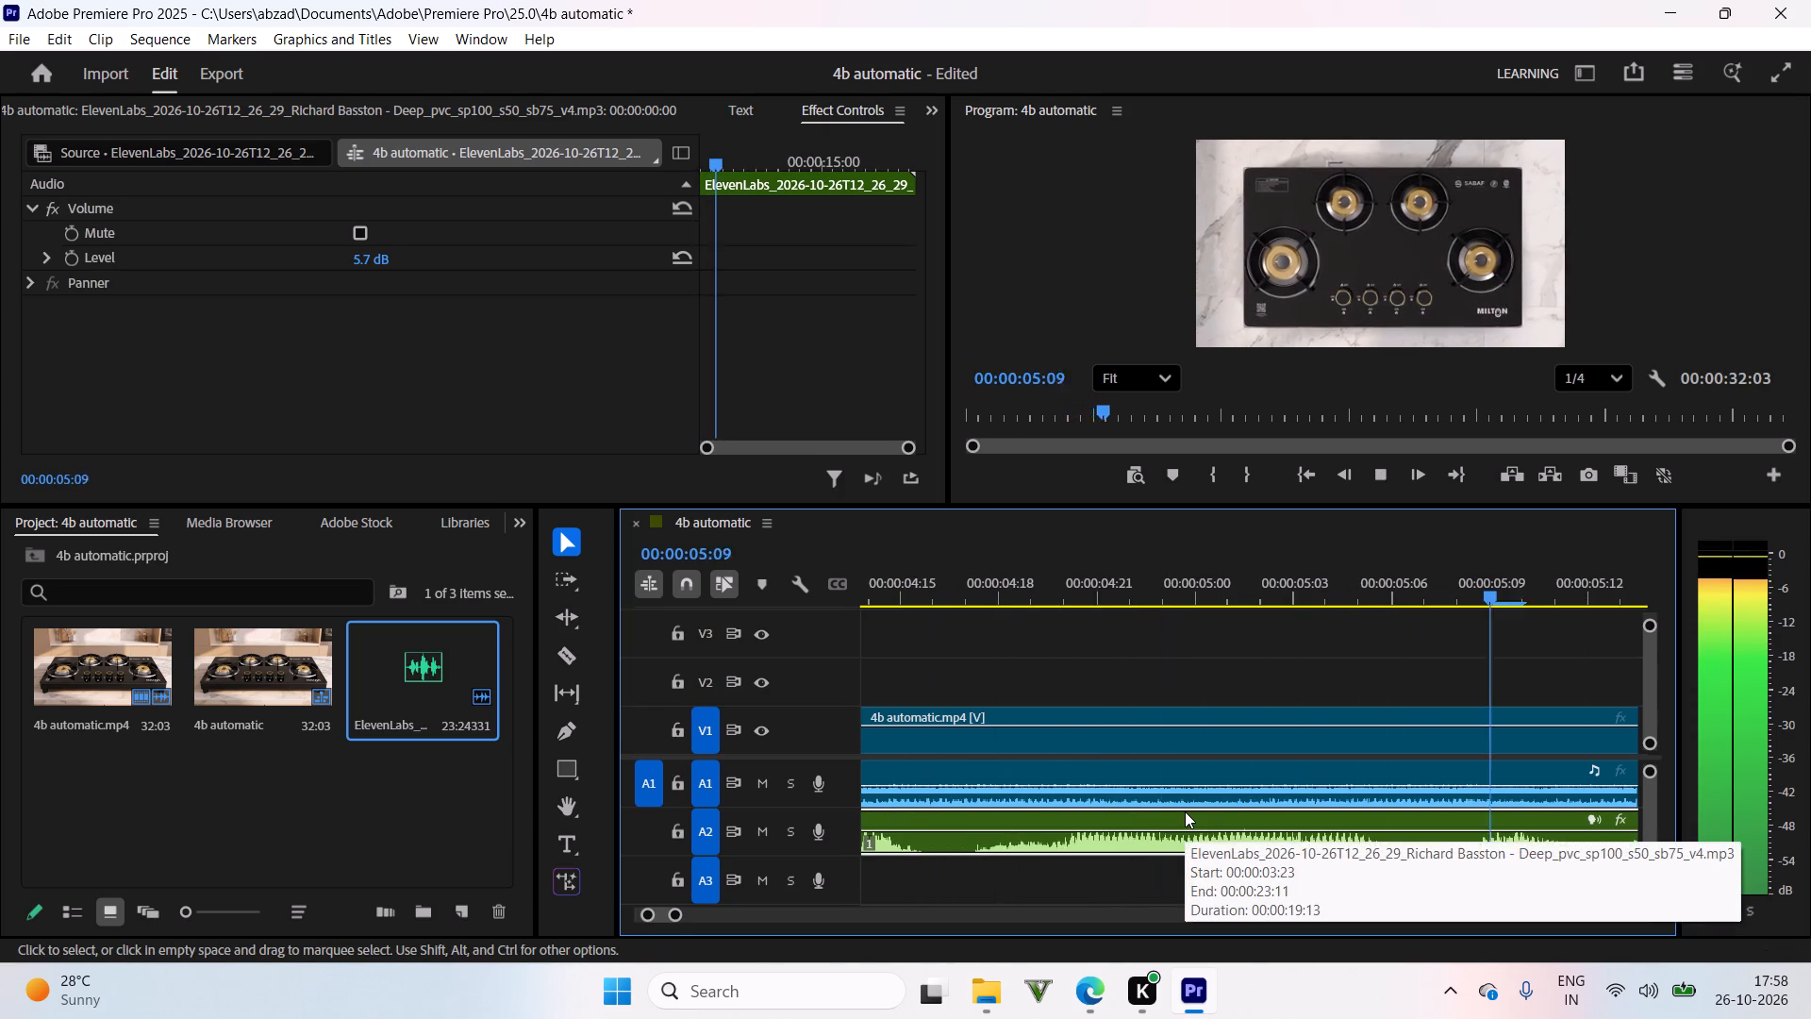
{"action": "key", "text": "space"}
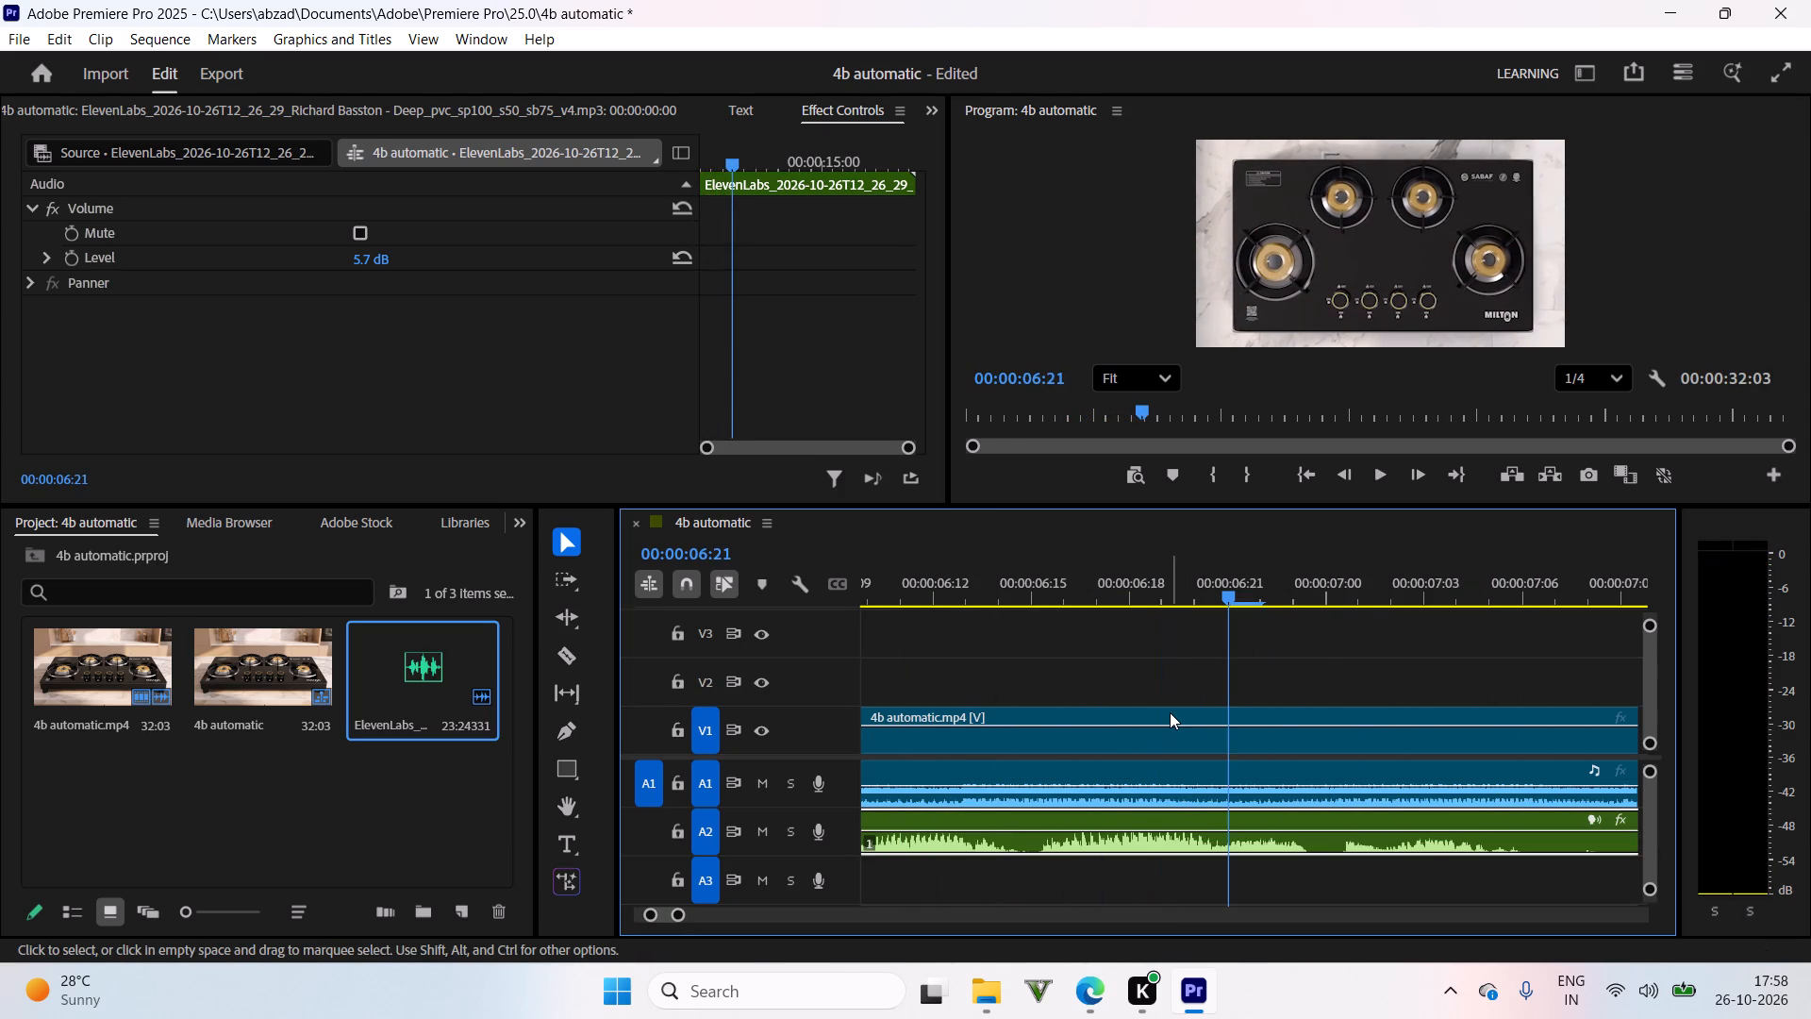
{"action": "key", "text": "space"}
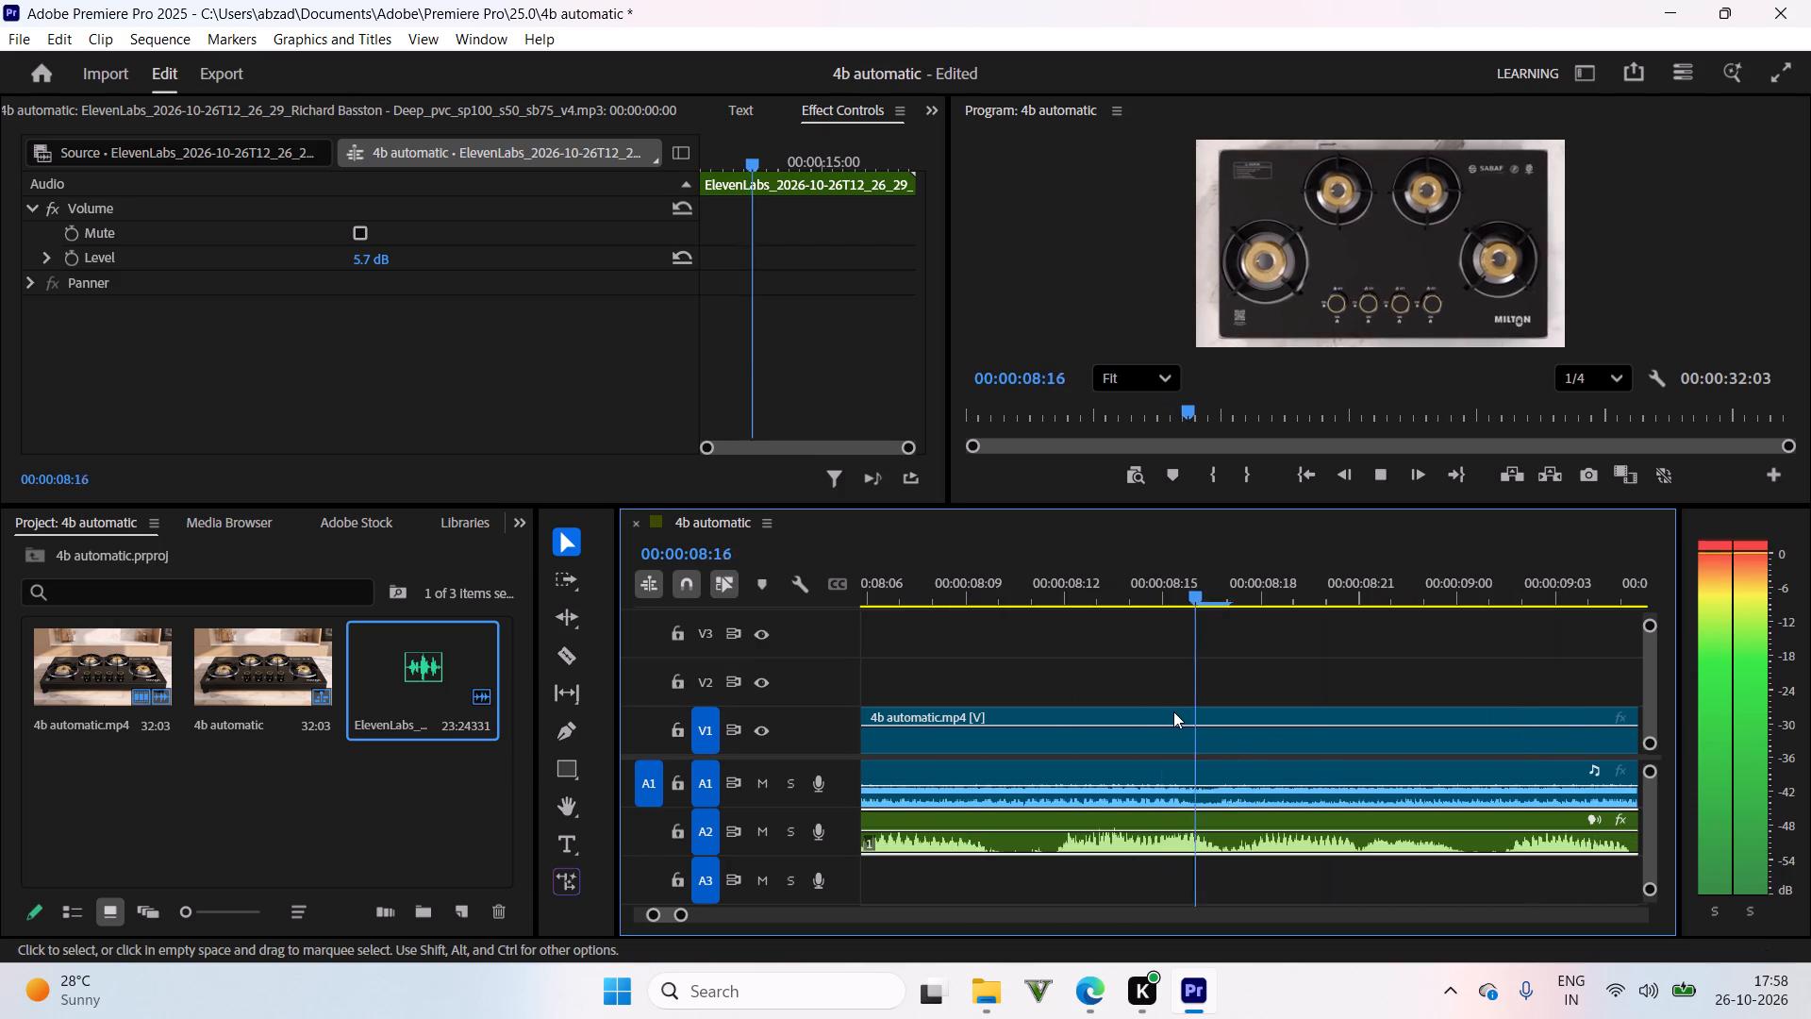
{"action": "left_click_drag", "start_coordinate": [1145, 586], "coordinate": [955, 664]}
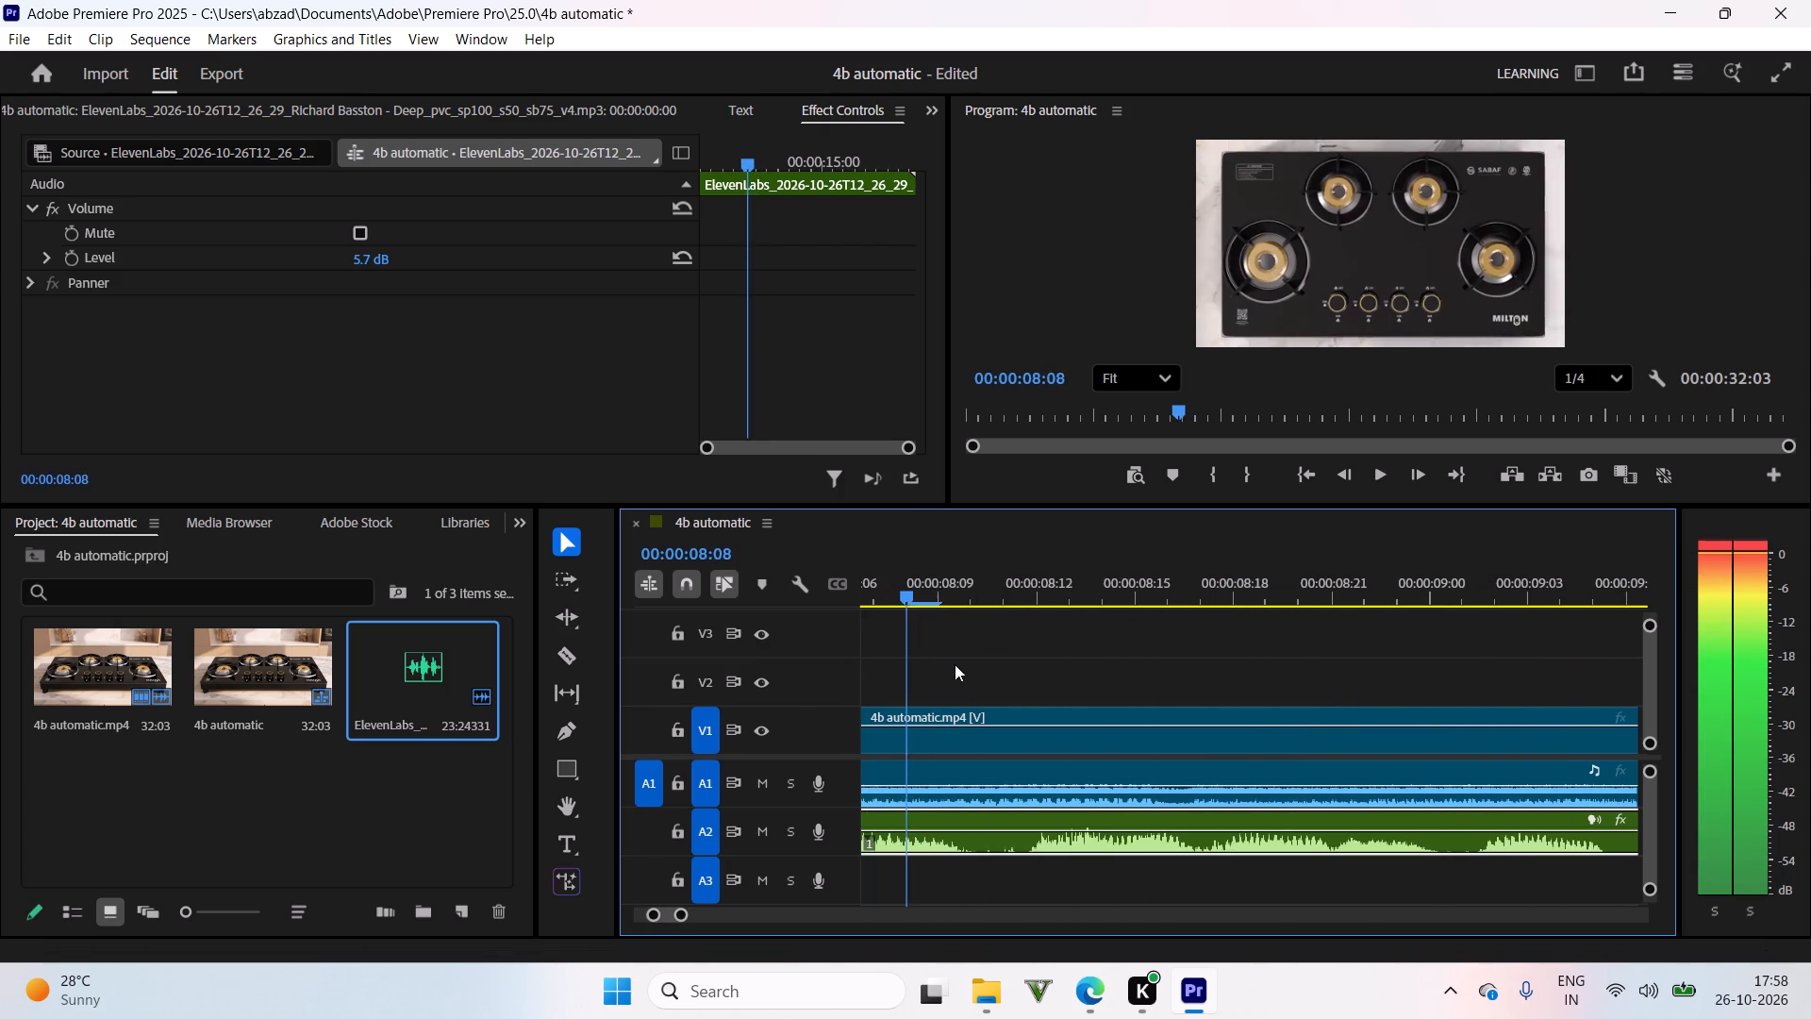
{"action": "left_click_drag", "start_coordinate": [955, 664], "coordinate": [859, 665]}
{"action": "key", "text": "space"}
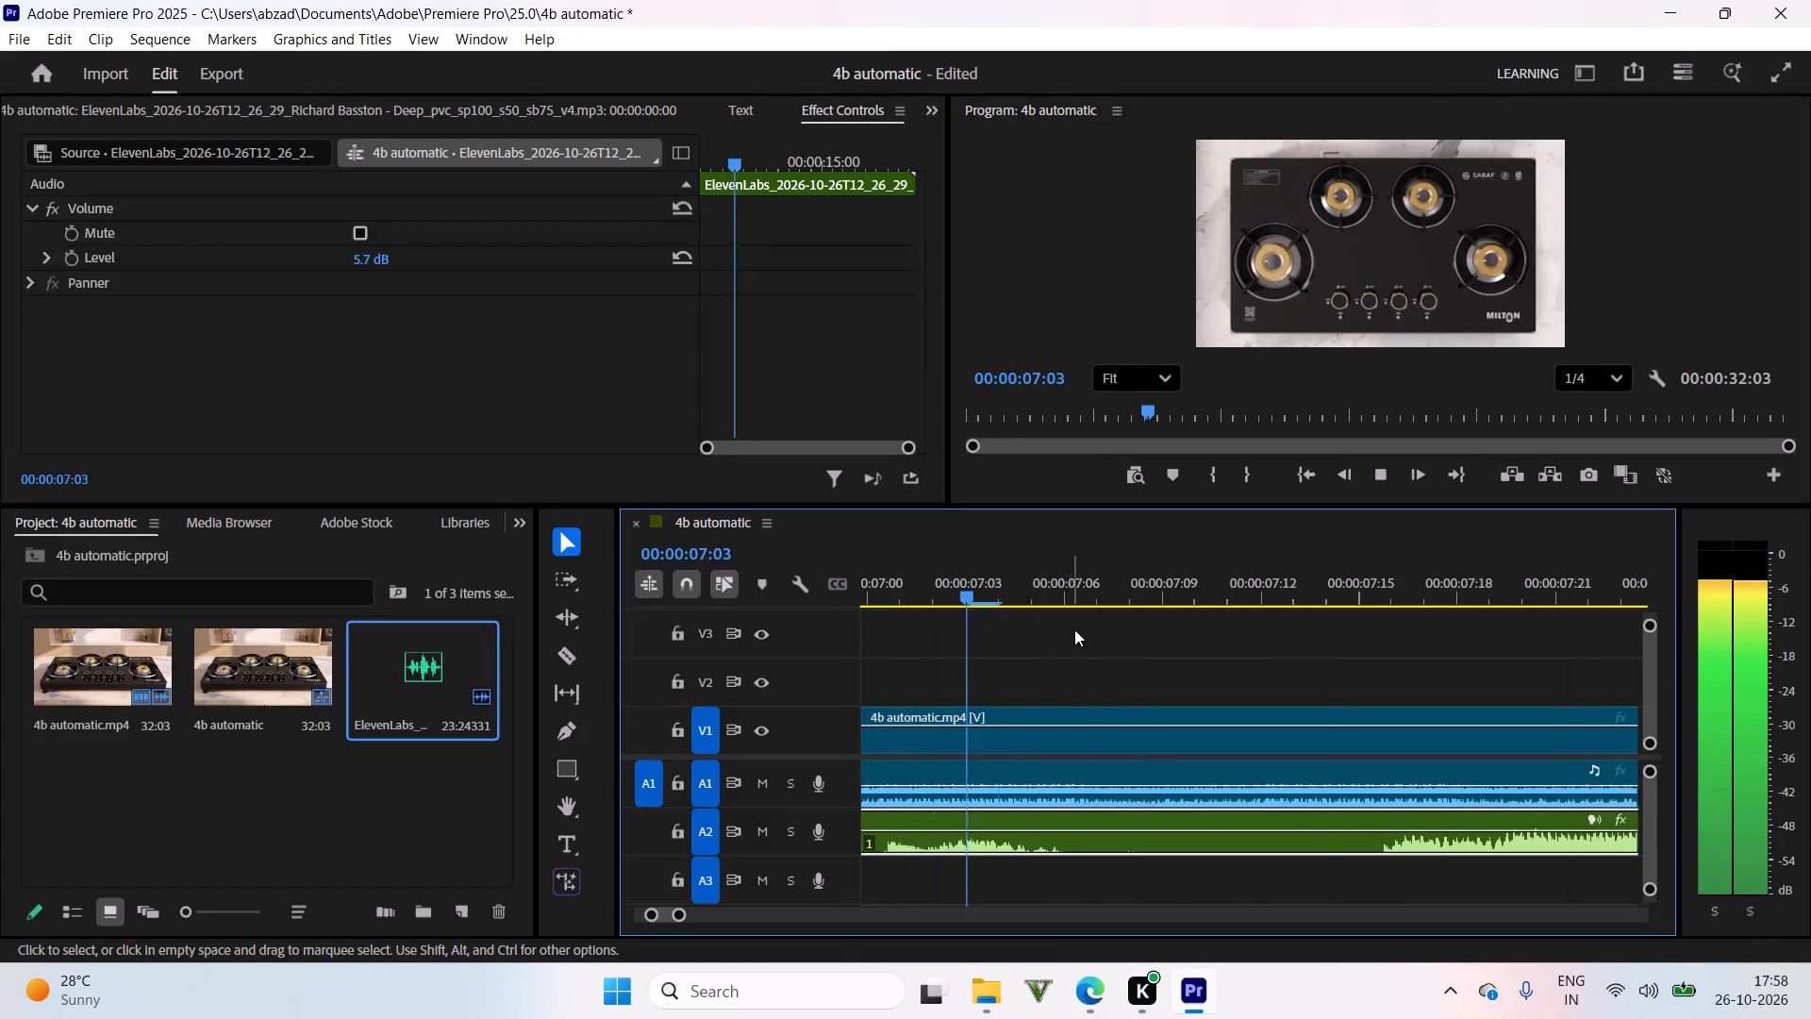
{"action": "left_click_drag", "start_coordinate": [1082, 613], "coordinate": [1069, 600]}
{"action": "left_click_drag", "start_coordinate": [1060, 578], "coordinate": [861, 622]}
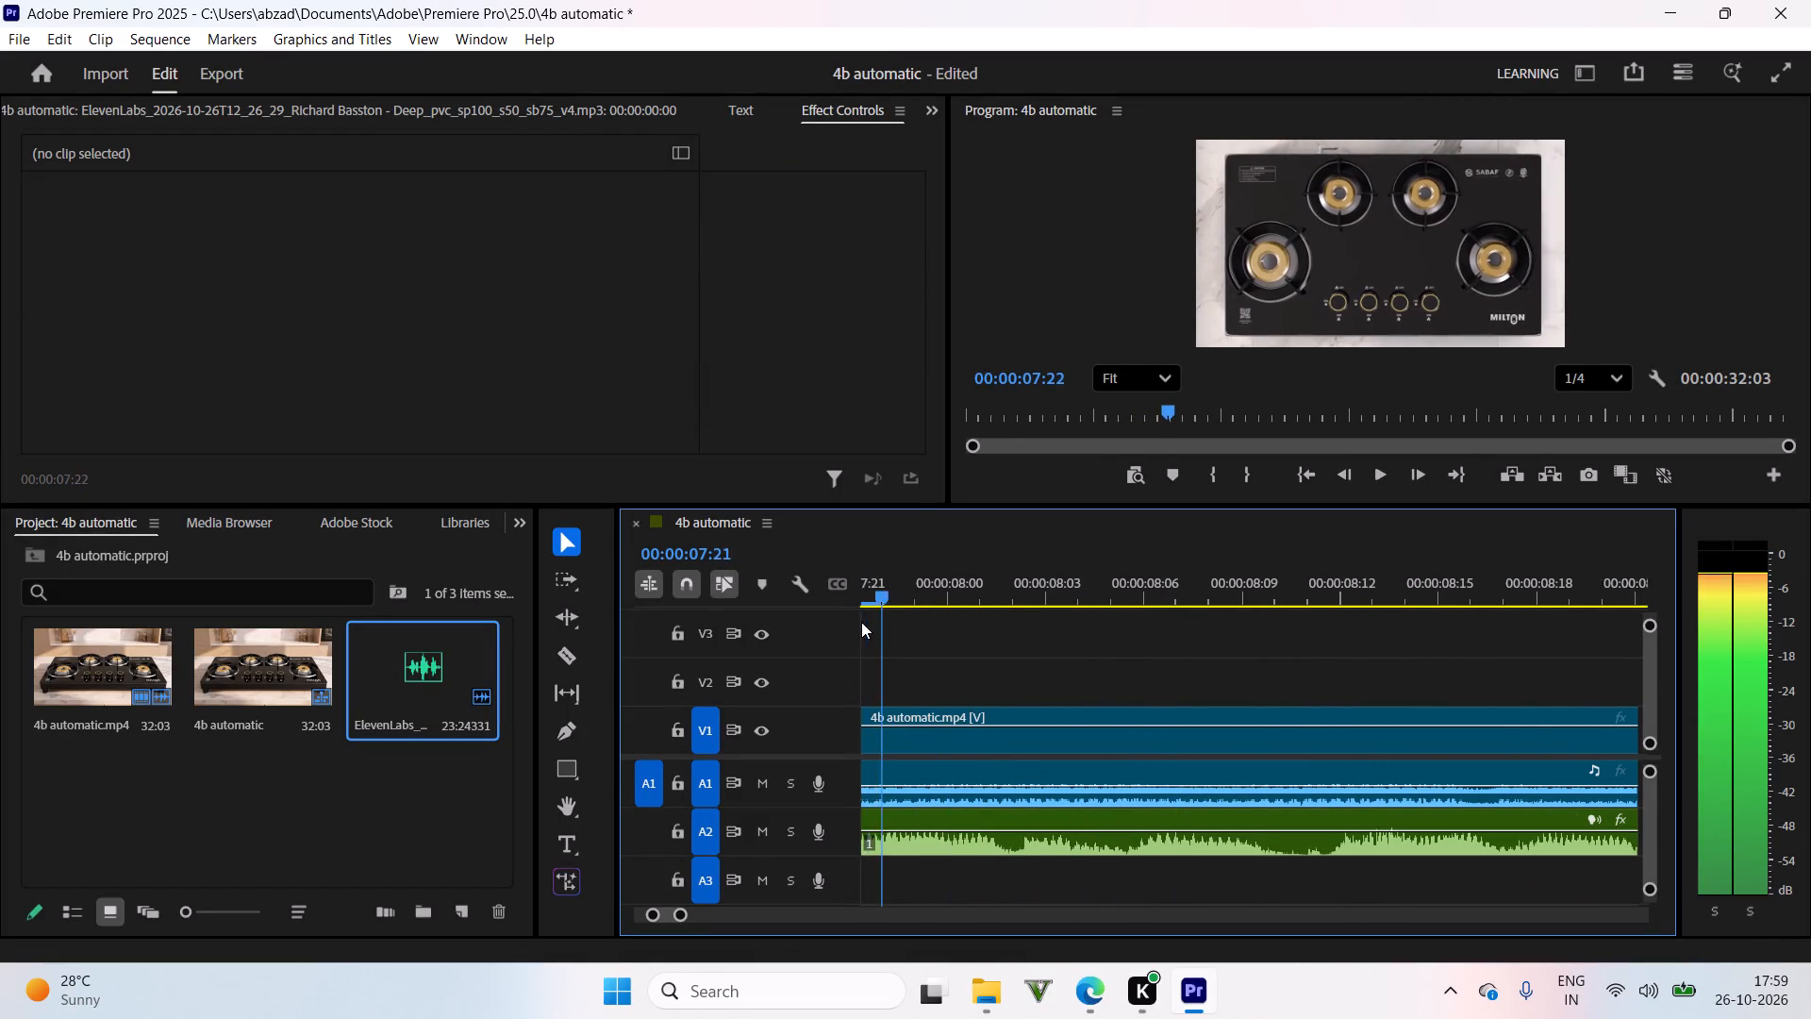
{"action": "left_click_drag", "start_coordinate": [861, 622], "coordinate": [1064, 648]}
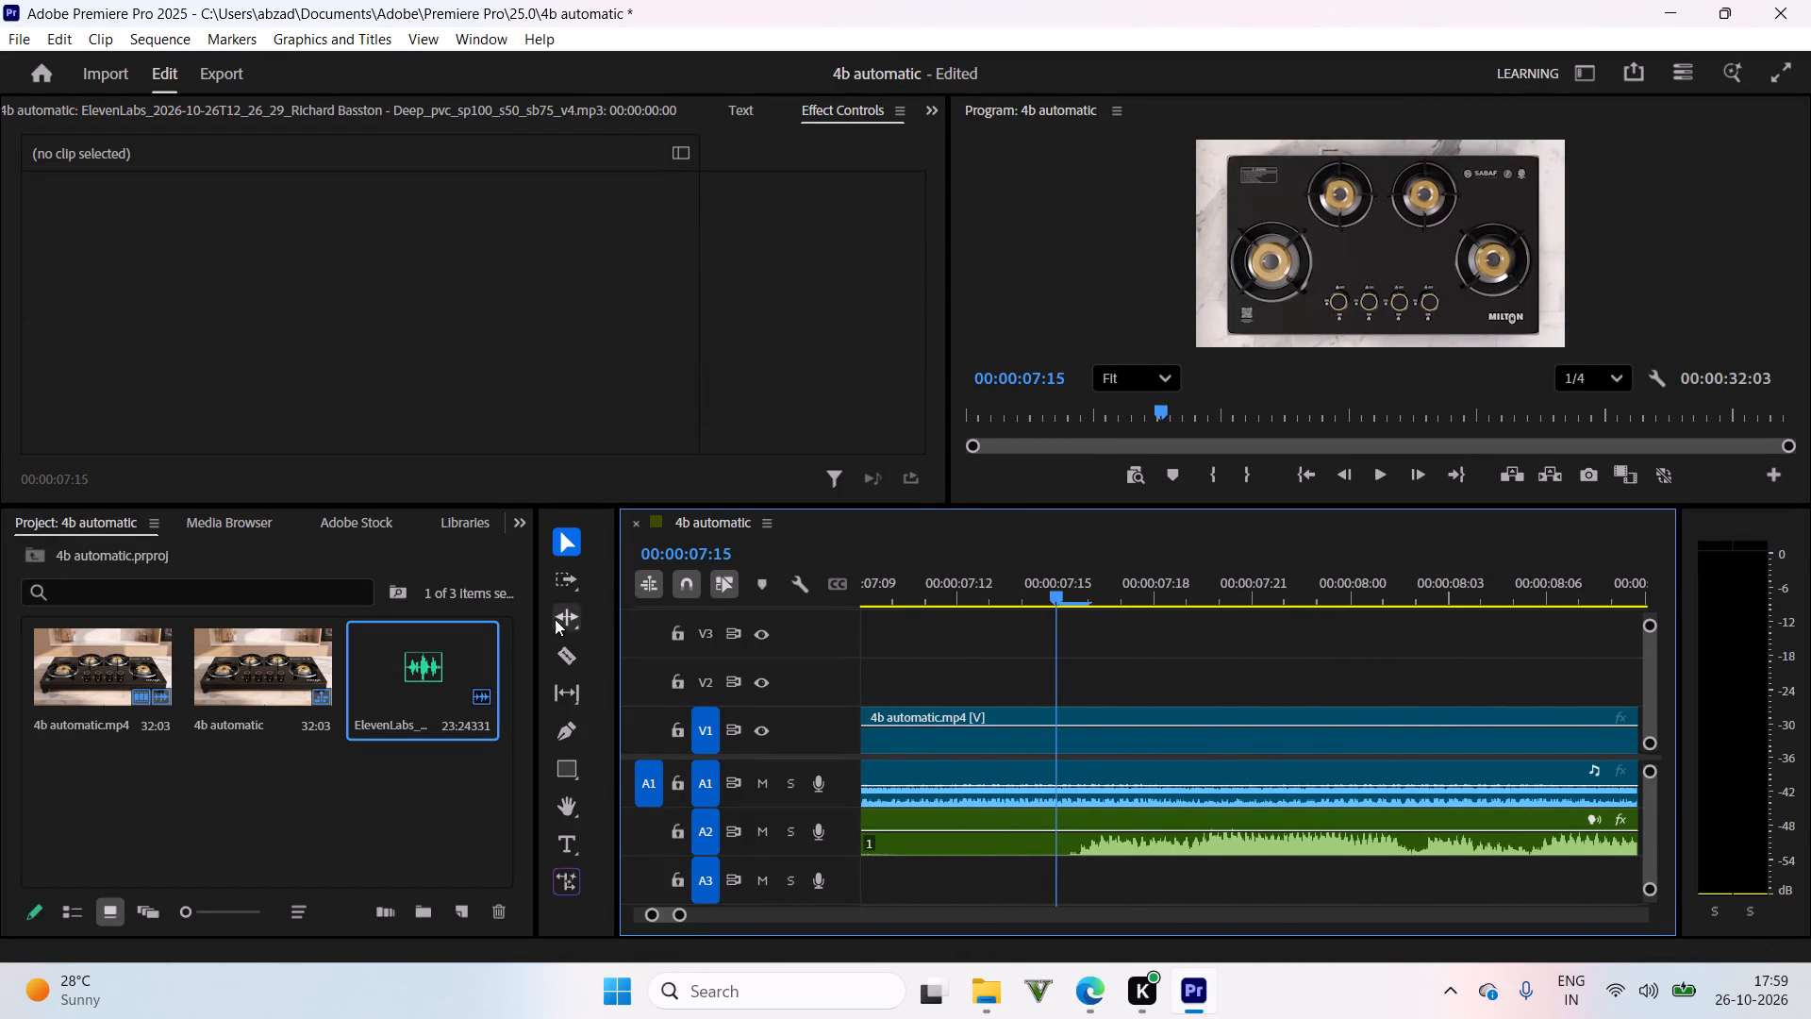
{"action": "left_click", "coordinate": [561, 655]}
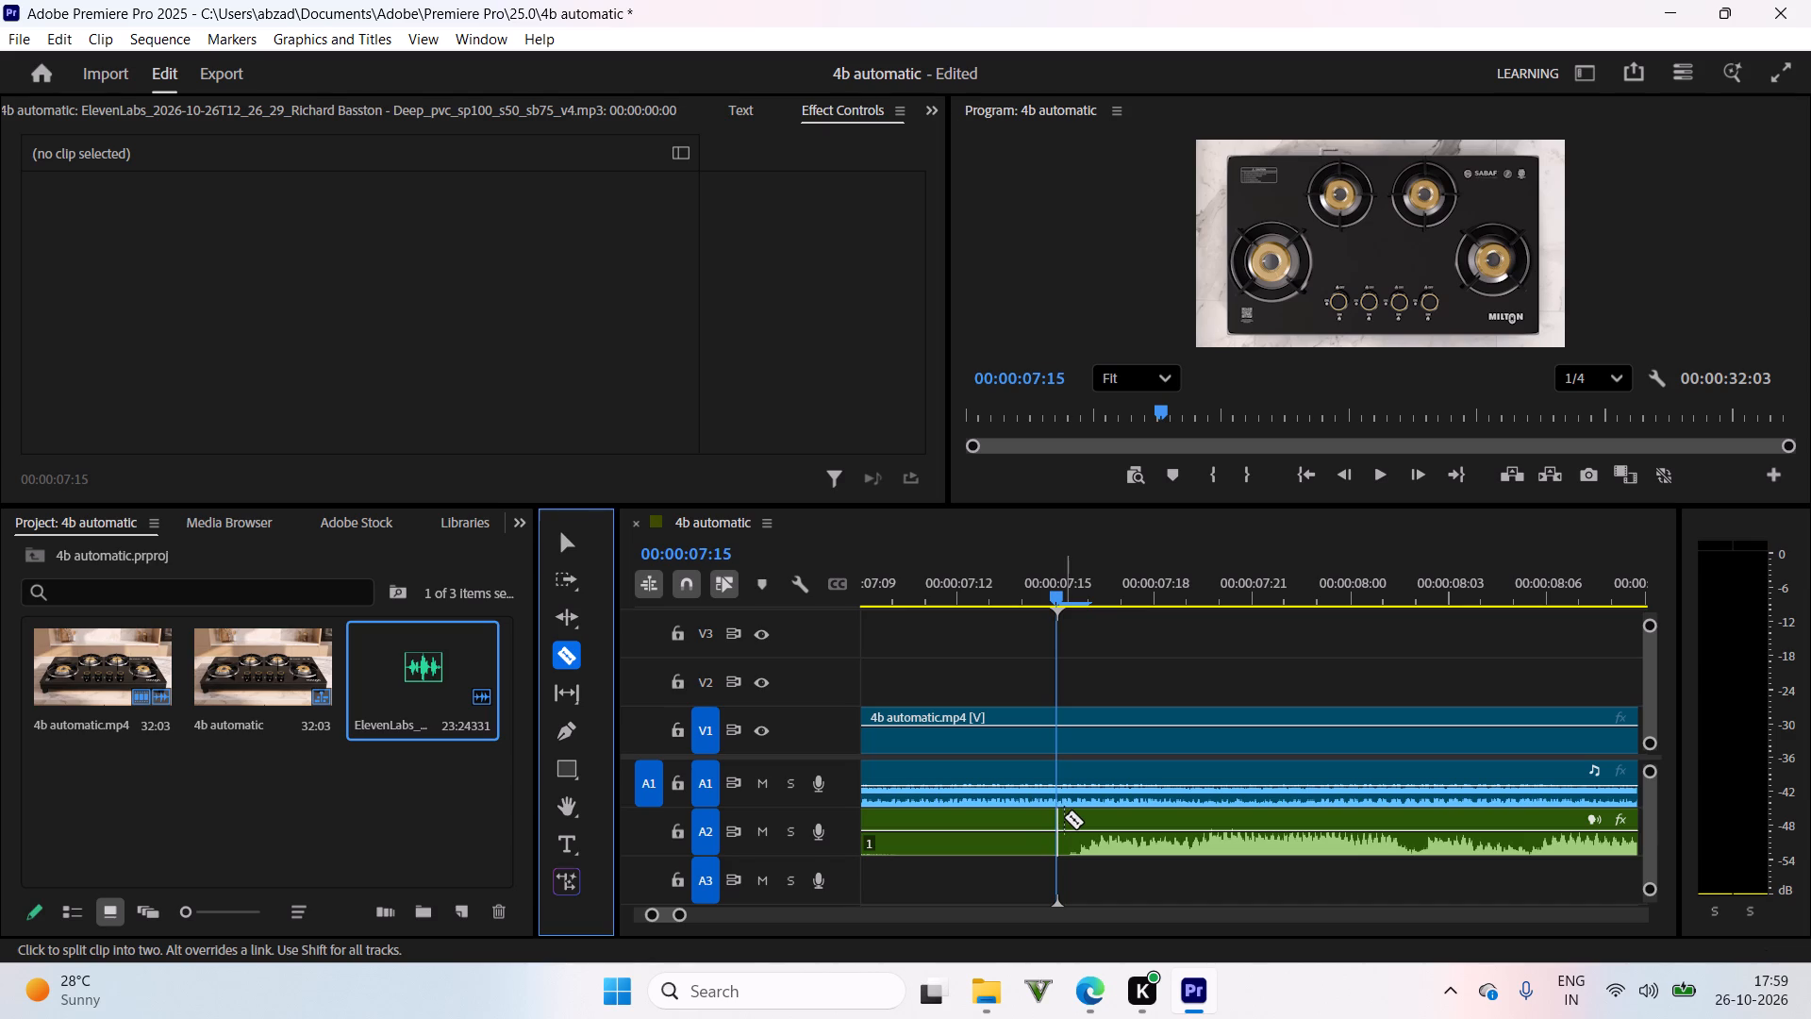
{"action": "left_click", "coordinate": [1064, 817]}
{"action": "left_click", "coordinate": [577, 550]}
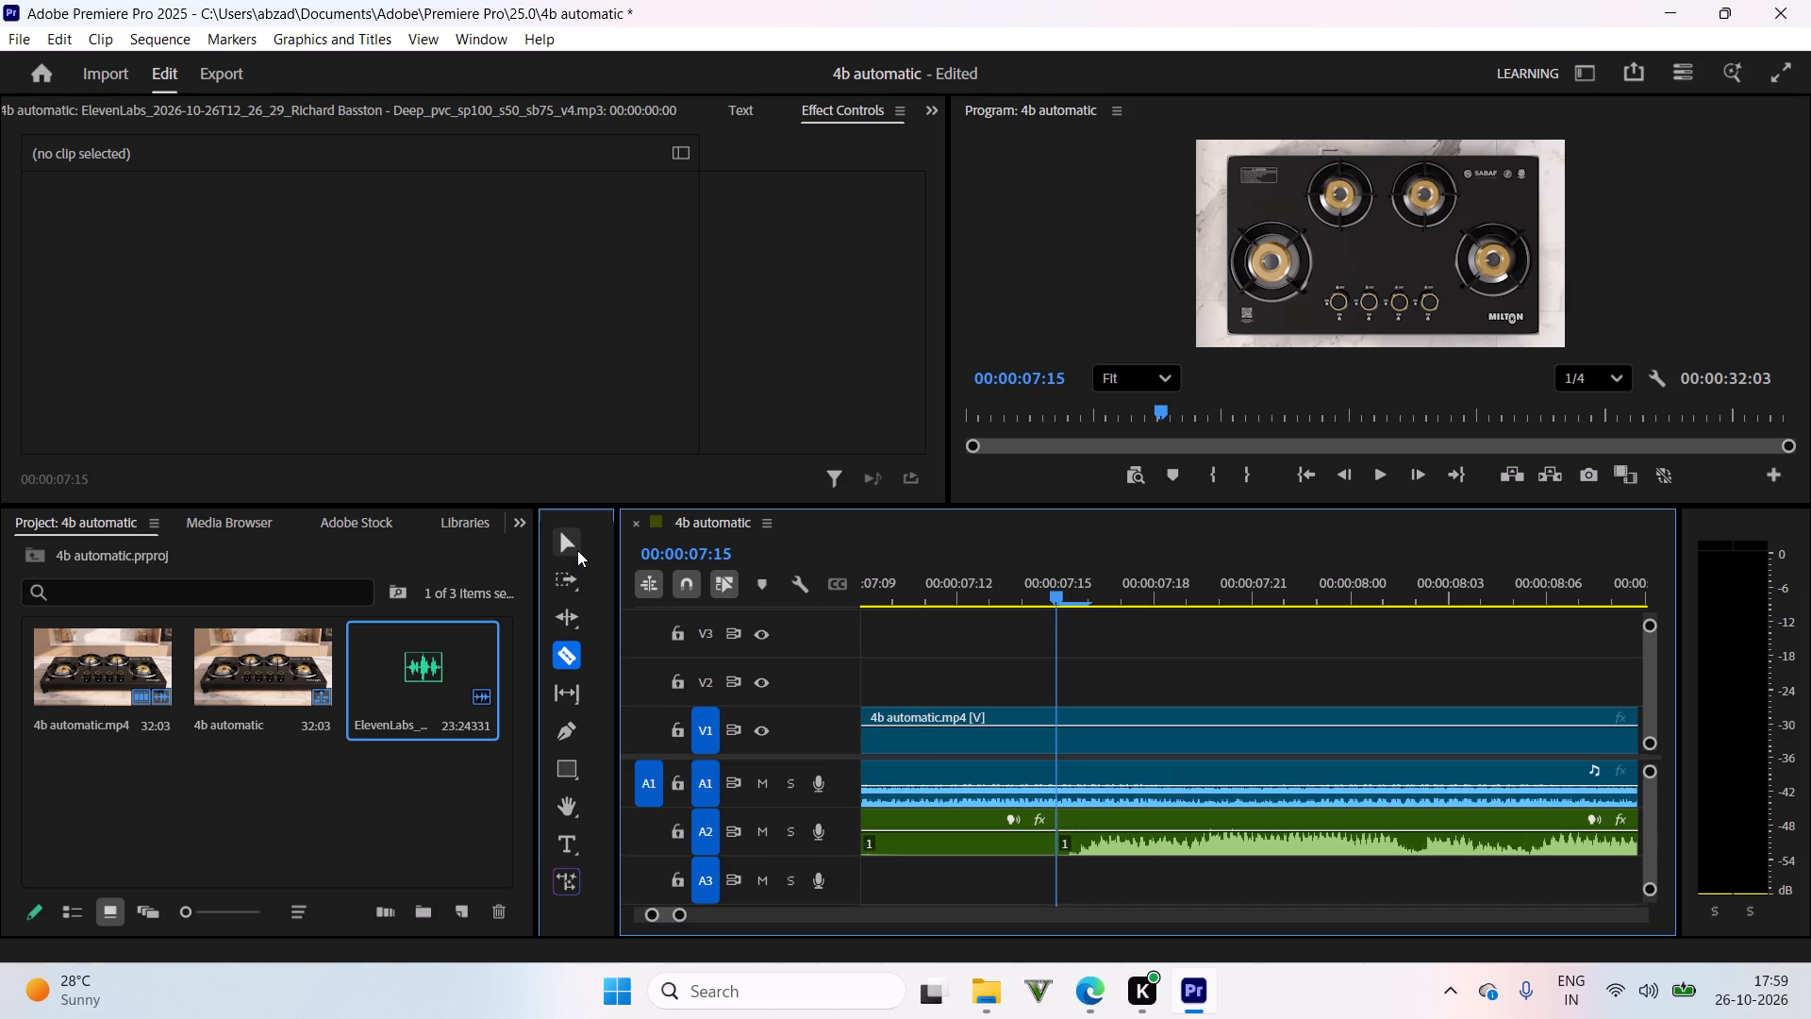
Move the voice-over segment after the second cut so it starts at 00:00:08:22, where the burner close-up shot begins.
{"action": "key", "text": "space"}
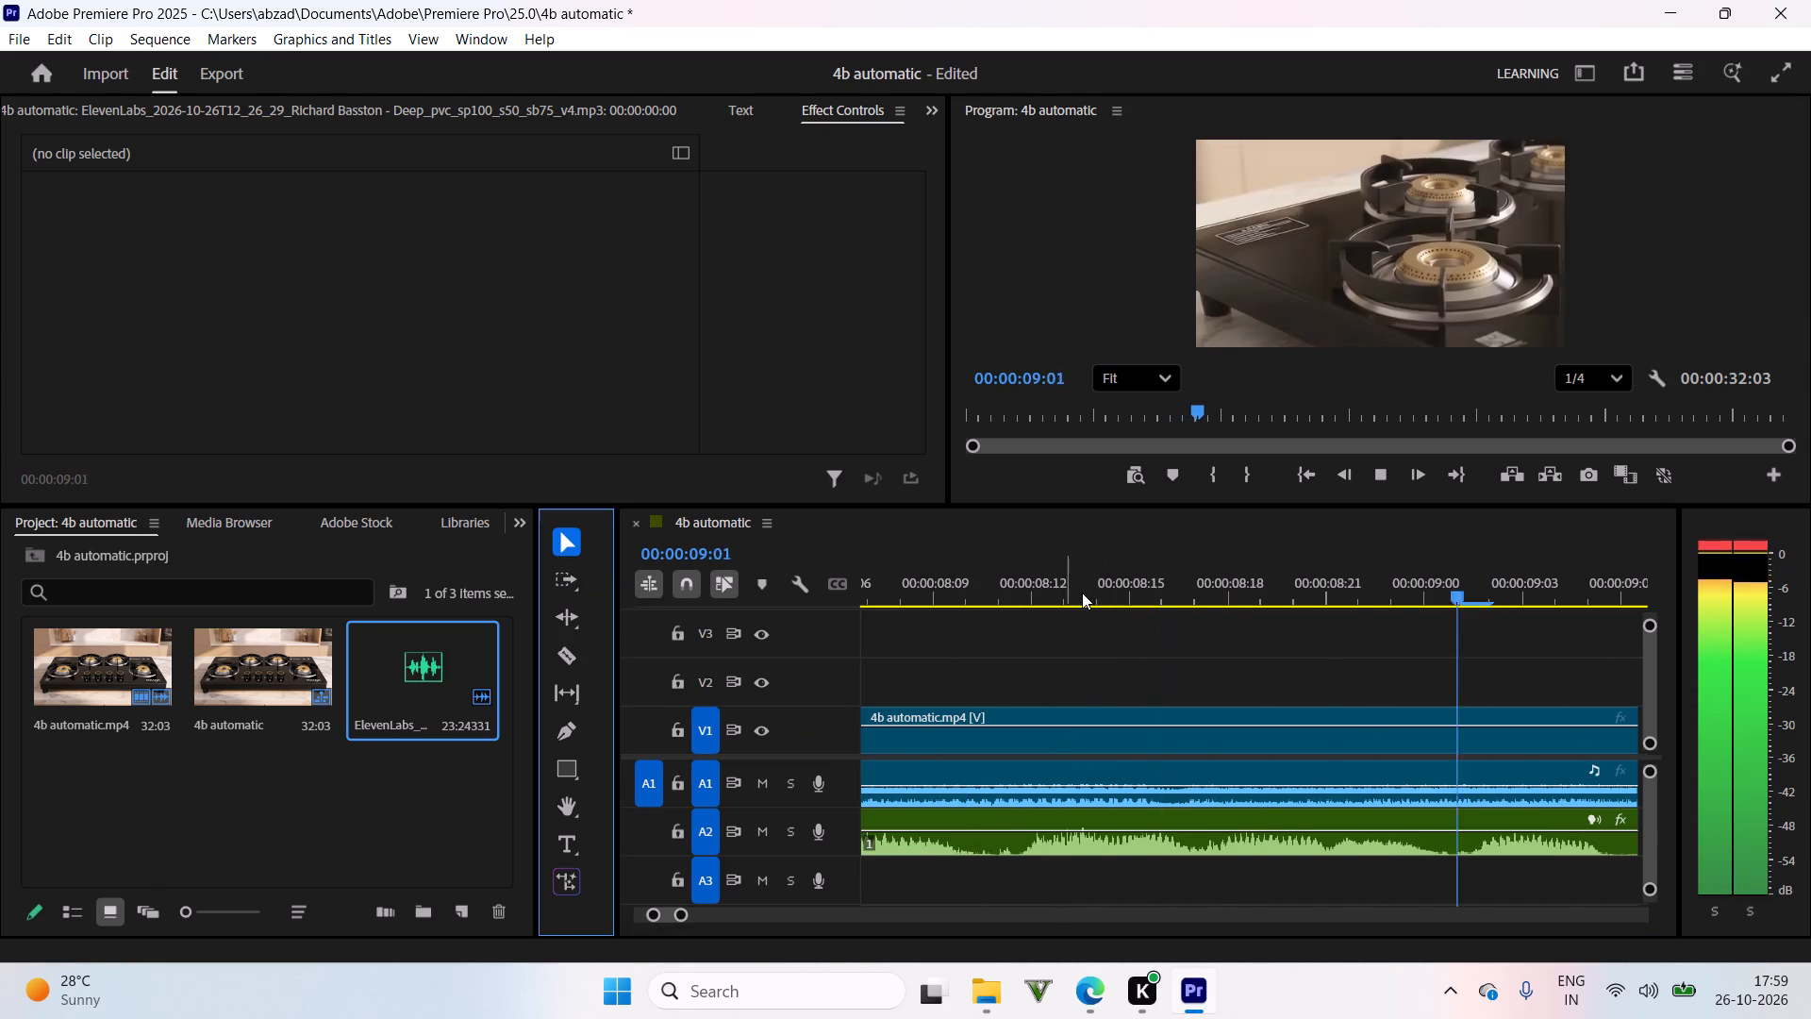
{"action": "left_click_drag", "start_coordinate": [1082, 593], "coordinate": [887, 693]}
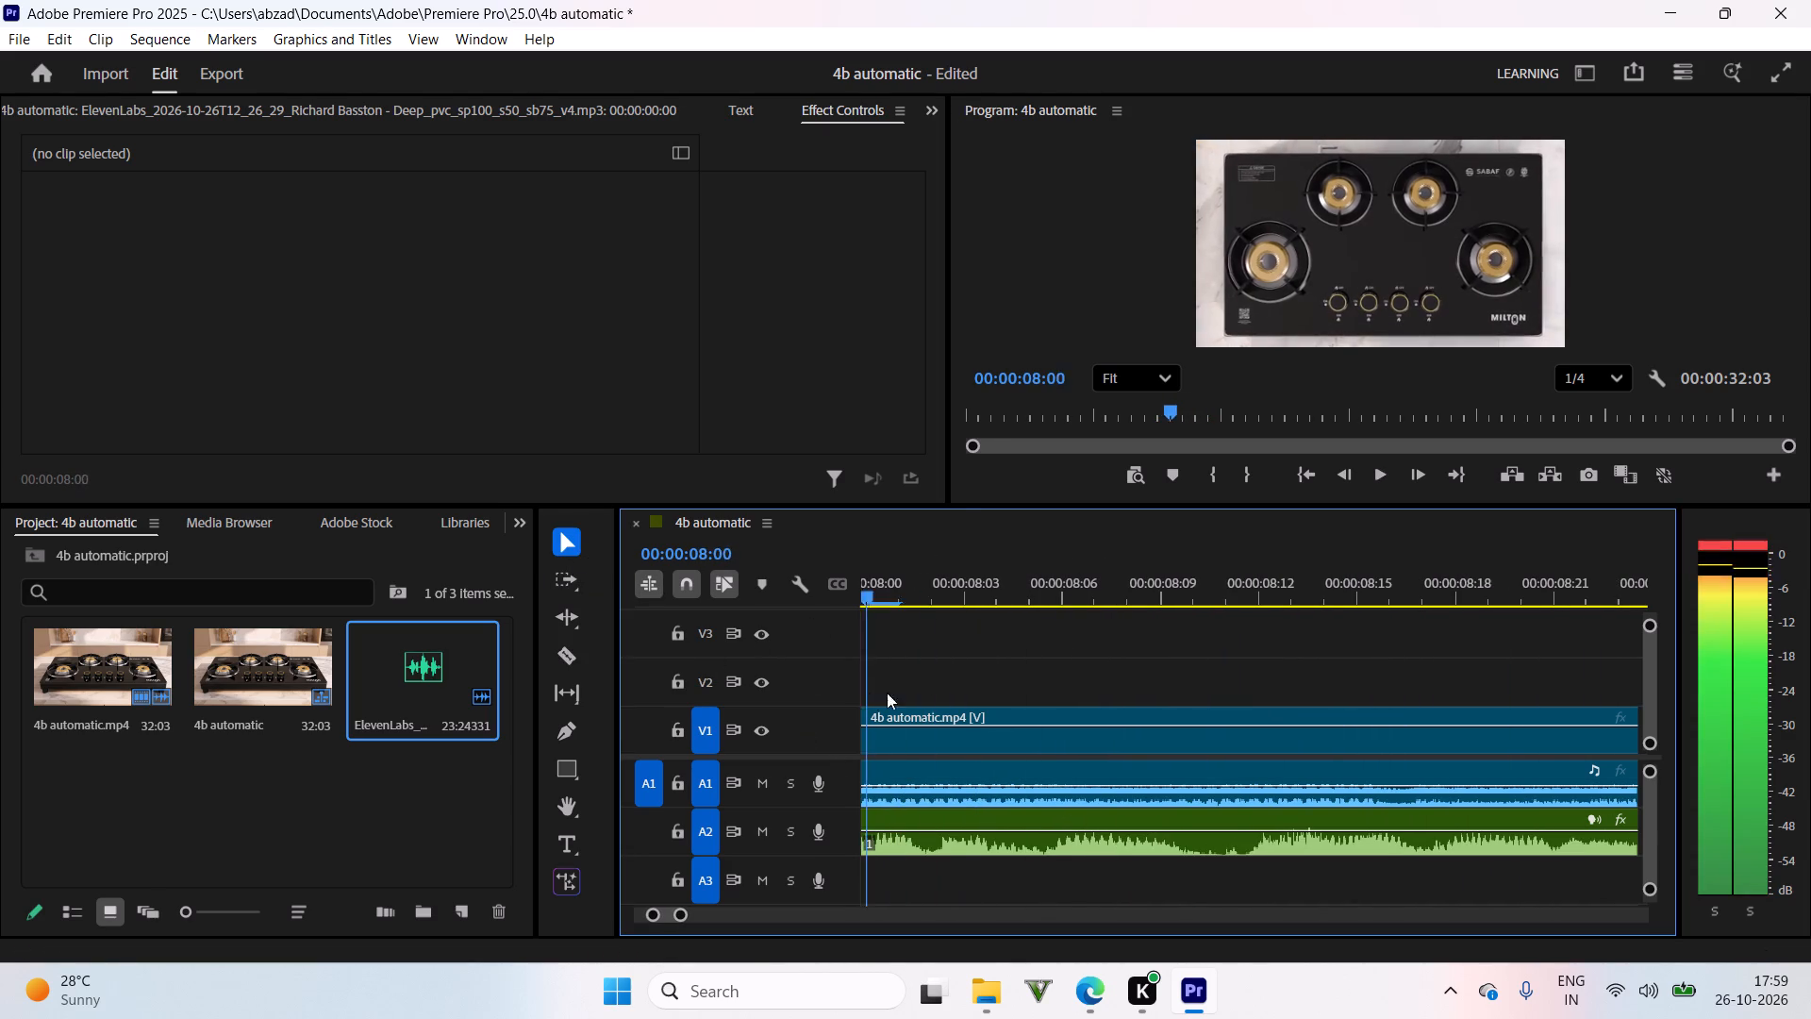
{"action": "left_click_drag", "start_coordinate": [887, 693], "coordinate": [1633, 739]}
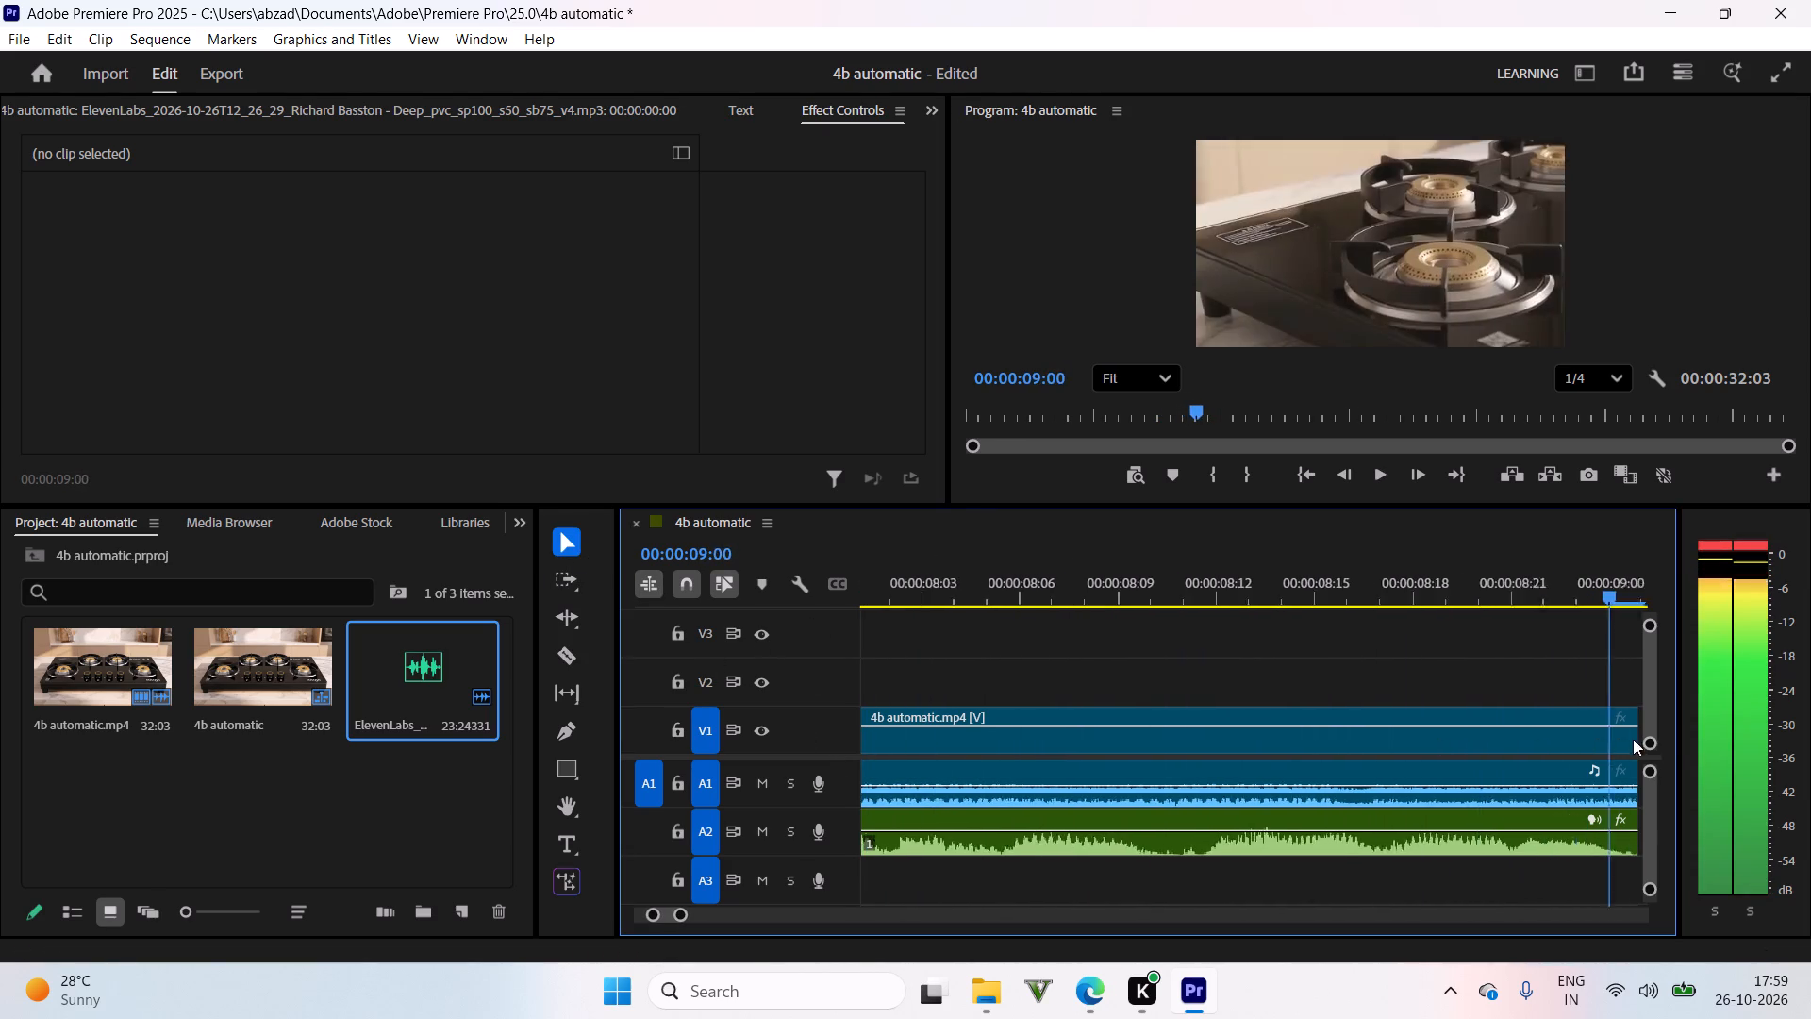
{"action": "left_click_drag", "start_coordinate": [1633, 739], "coordinate": [809, 752]}
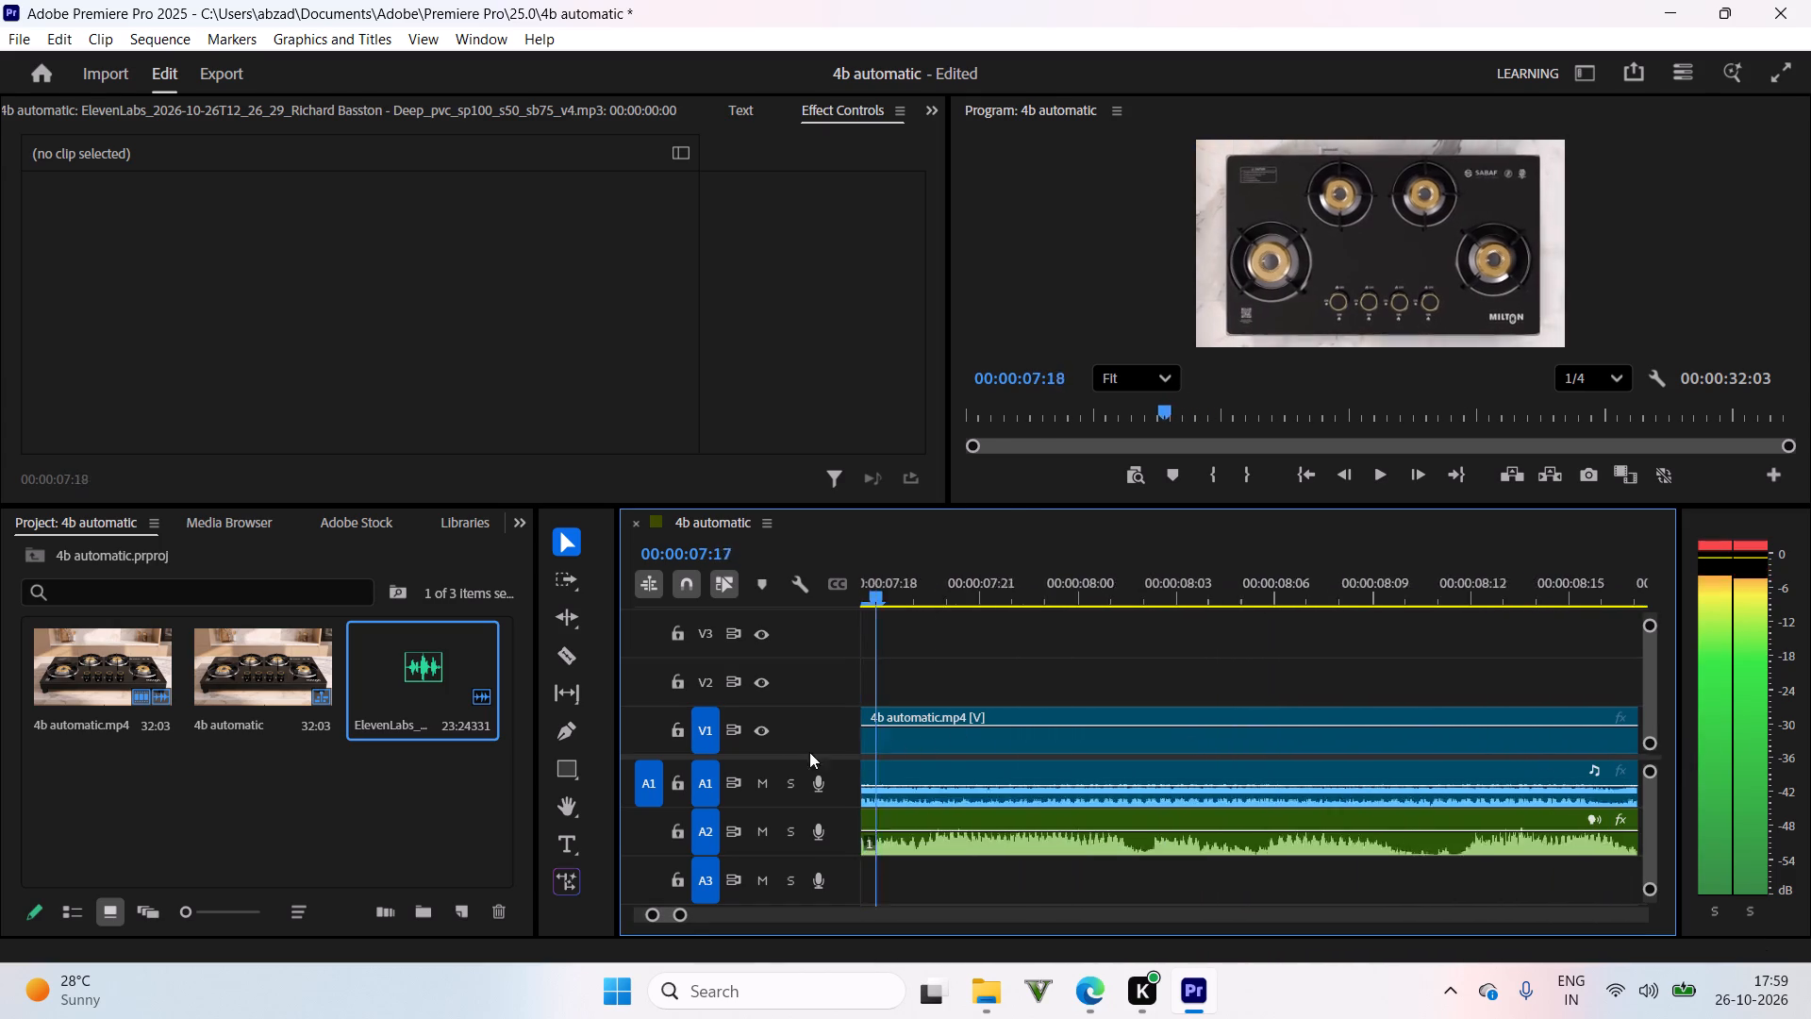
{"action": "left_click_drag", "start_coordinate": [809, 752], "coordinate": [1170, 785]}
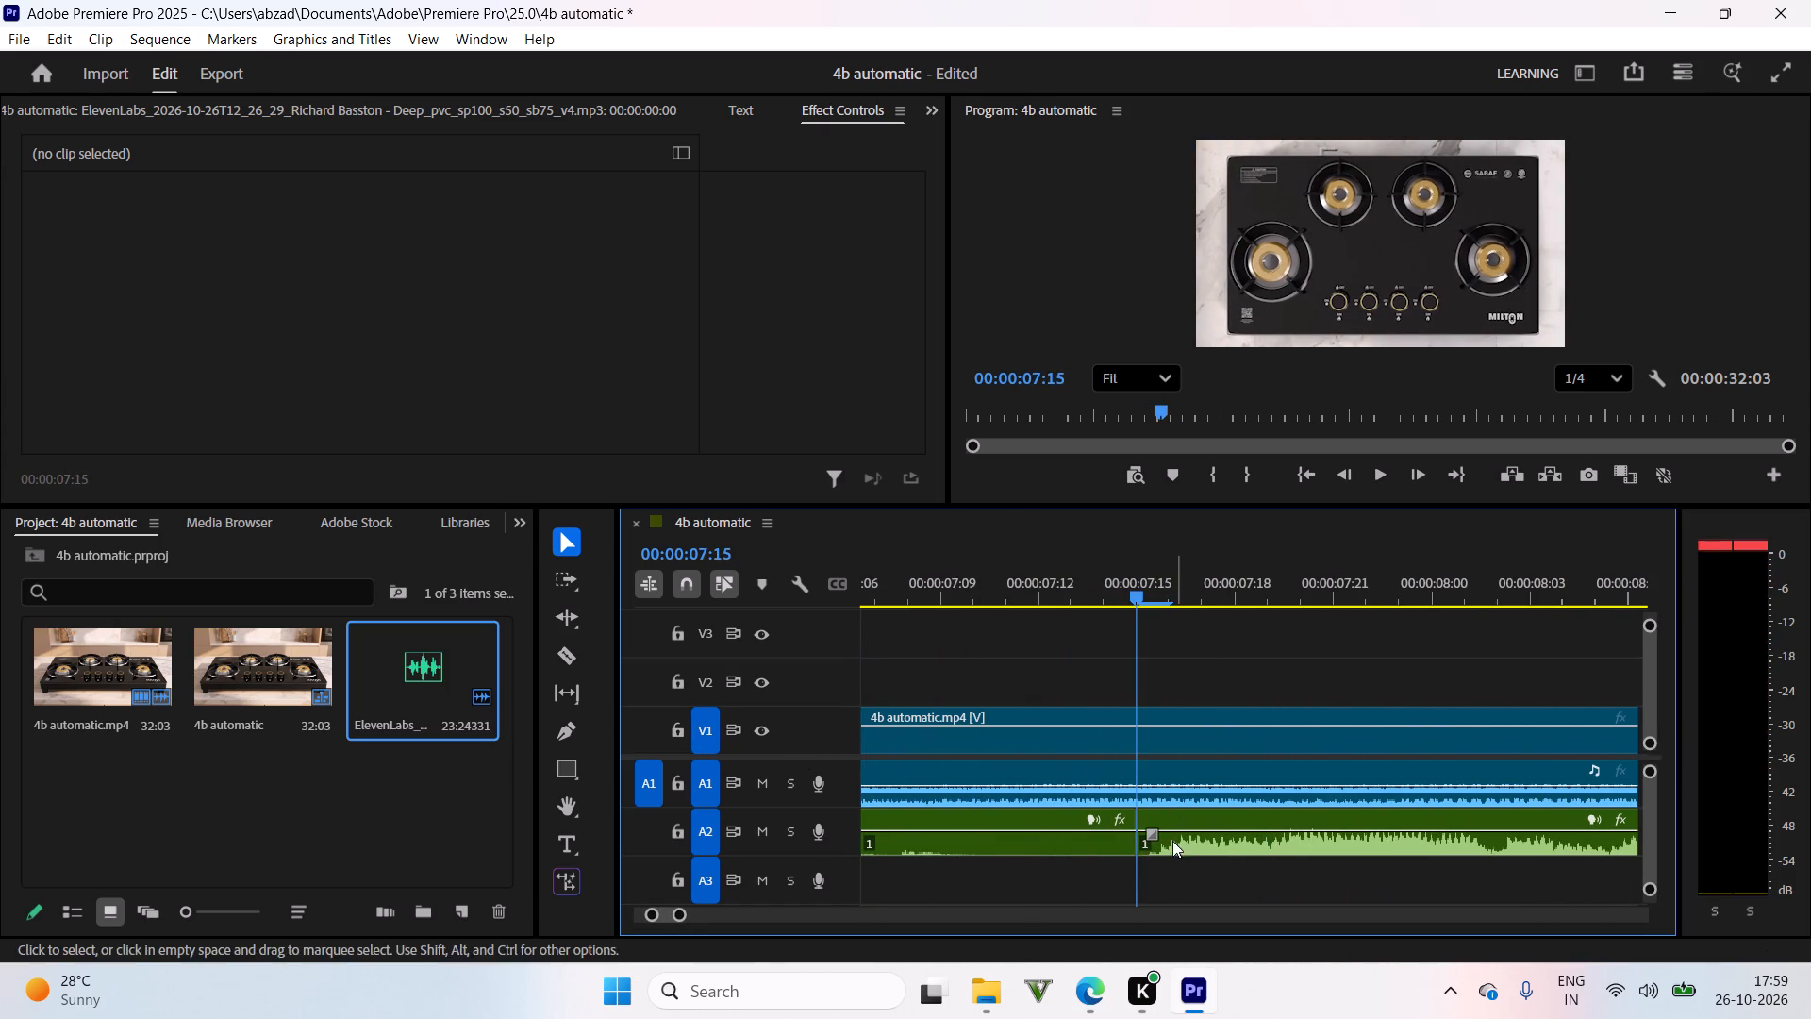
{"action": "left_click_drag", "start_coordinate": [1188, 813], "coordinate": [1504, 813]}
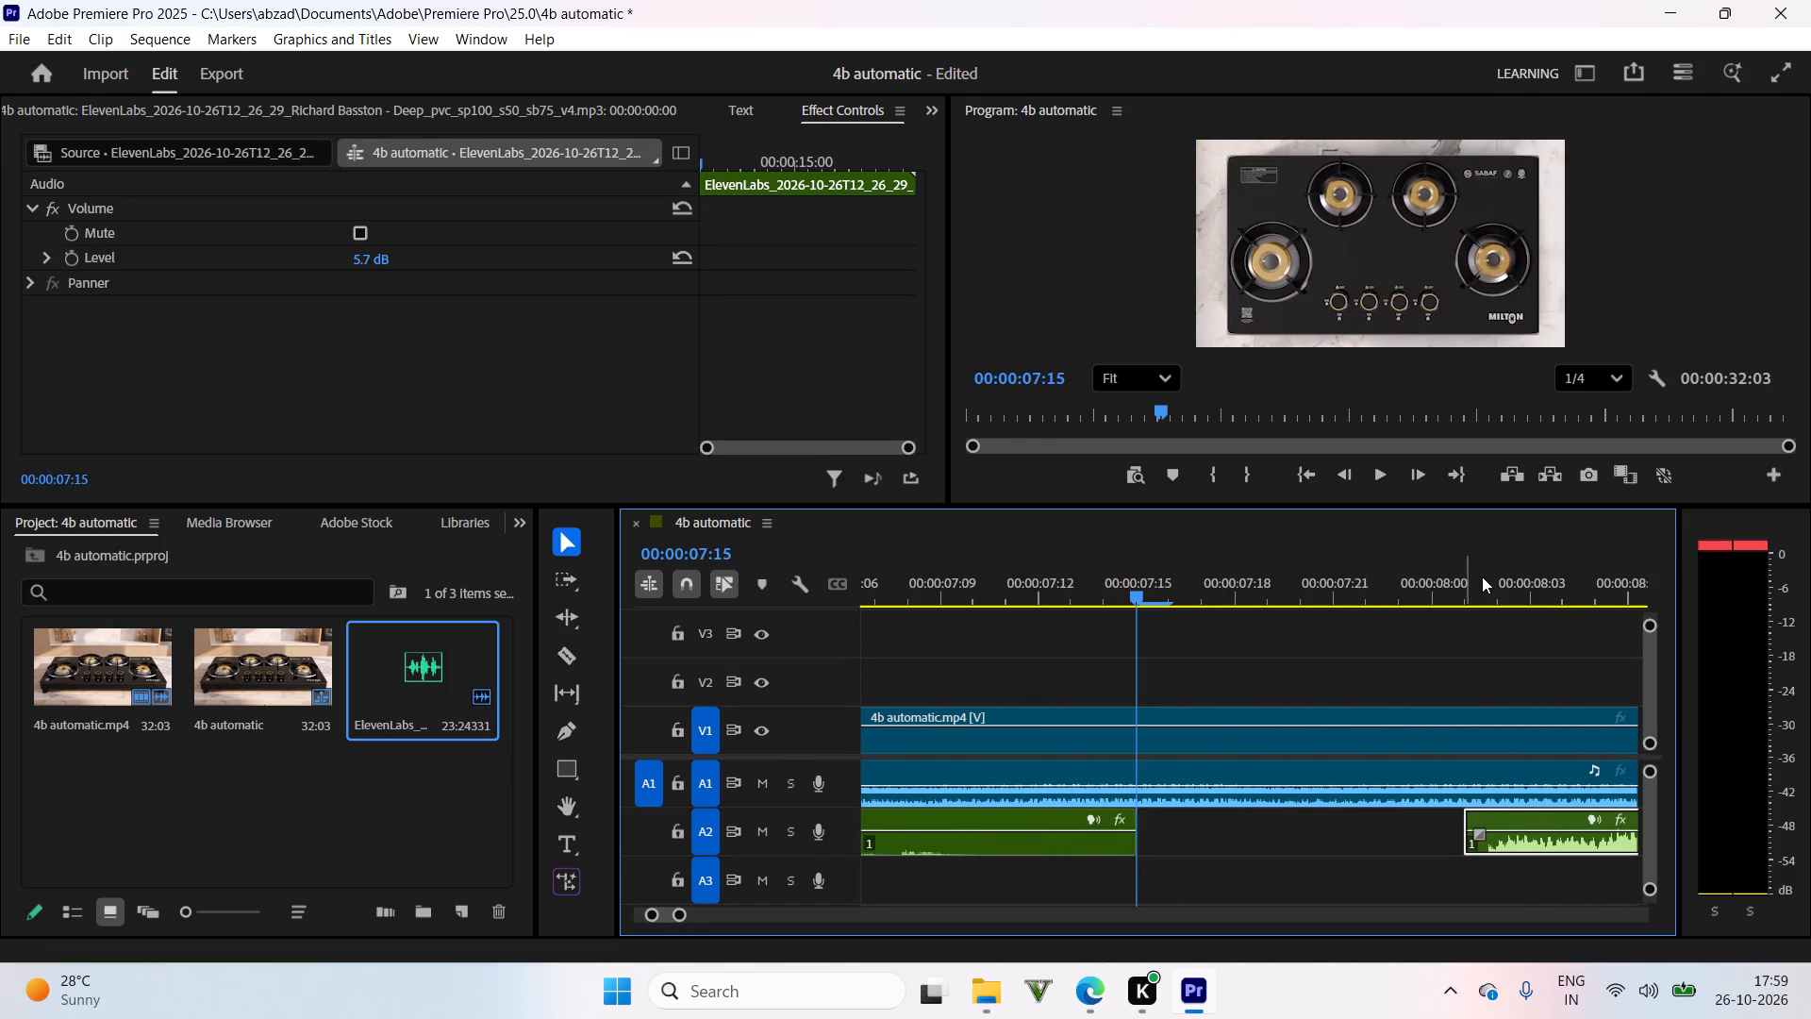
{"action": "left_click_drag", "start_coordinate": [1534, 597], "coordinate": [1611, 643]}
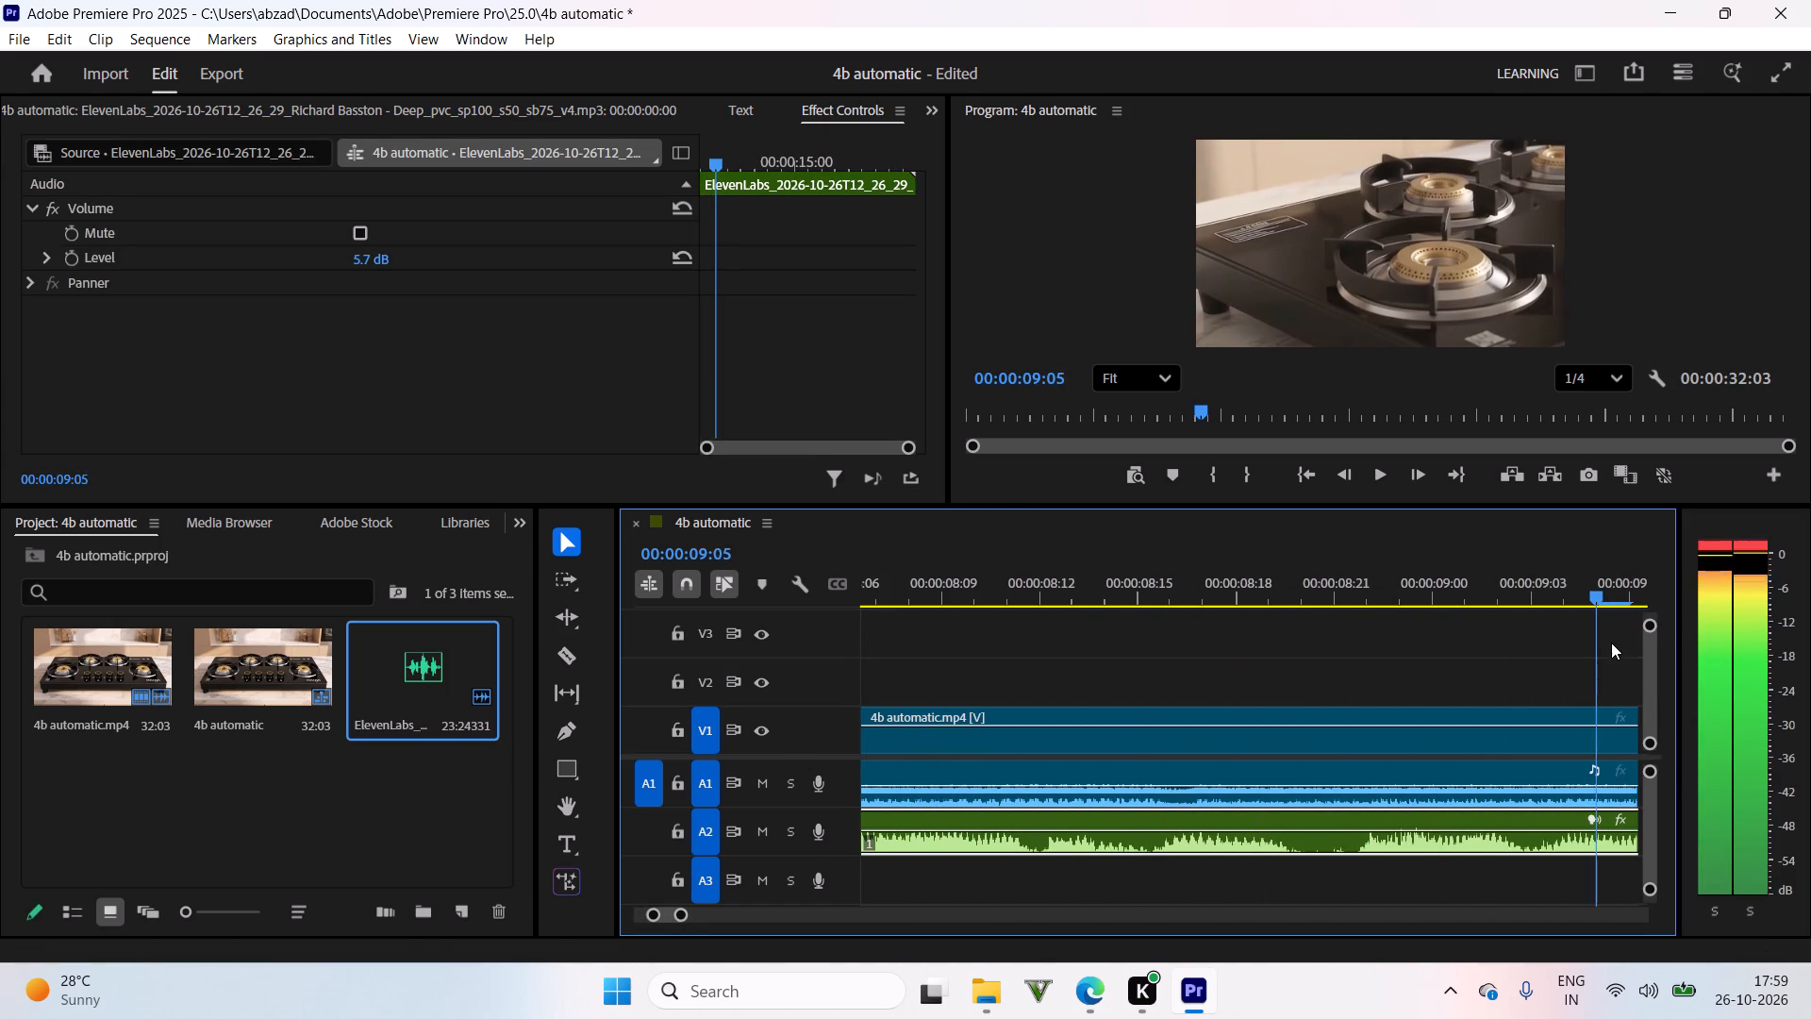
{"action": "left_click_drag", "start_coordinate": [1611, 643], "coordinate": [1607, 643]}
{"action": "left_click_drag", "start_coordinate": [1241, 812], "coordinate": [1431, 825]}
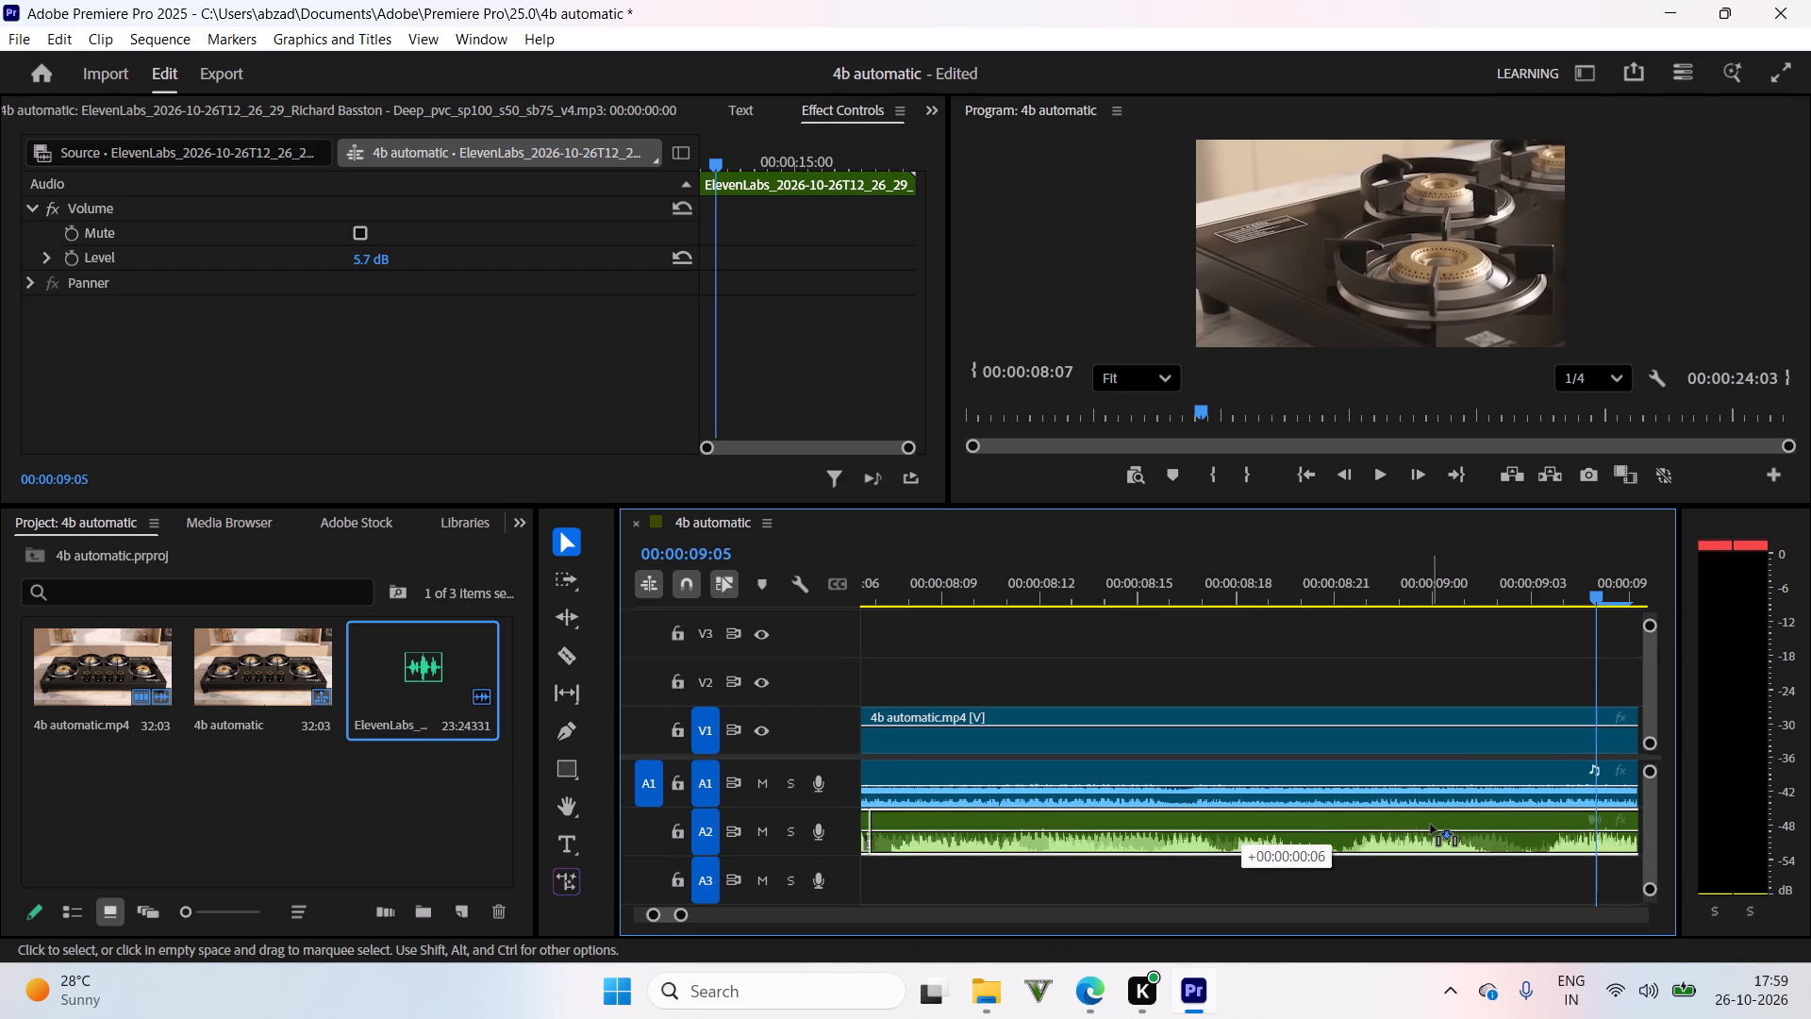
{"action": "left_click_drag", "start_coordinate": [1431, 825], "coordinate": [1596, 848]}
{"action": "left_click_drag", "start_coordinate": [1298, 589], "coordinate": [1093, 588]}
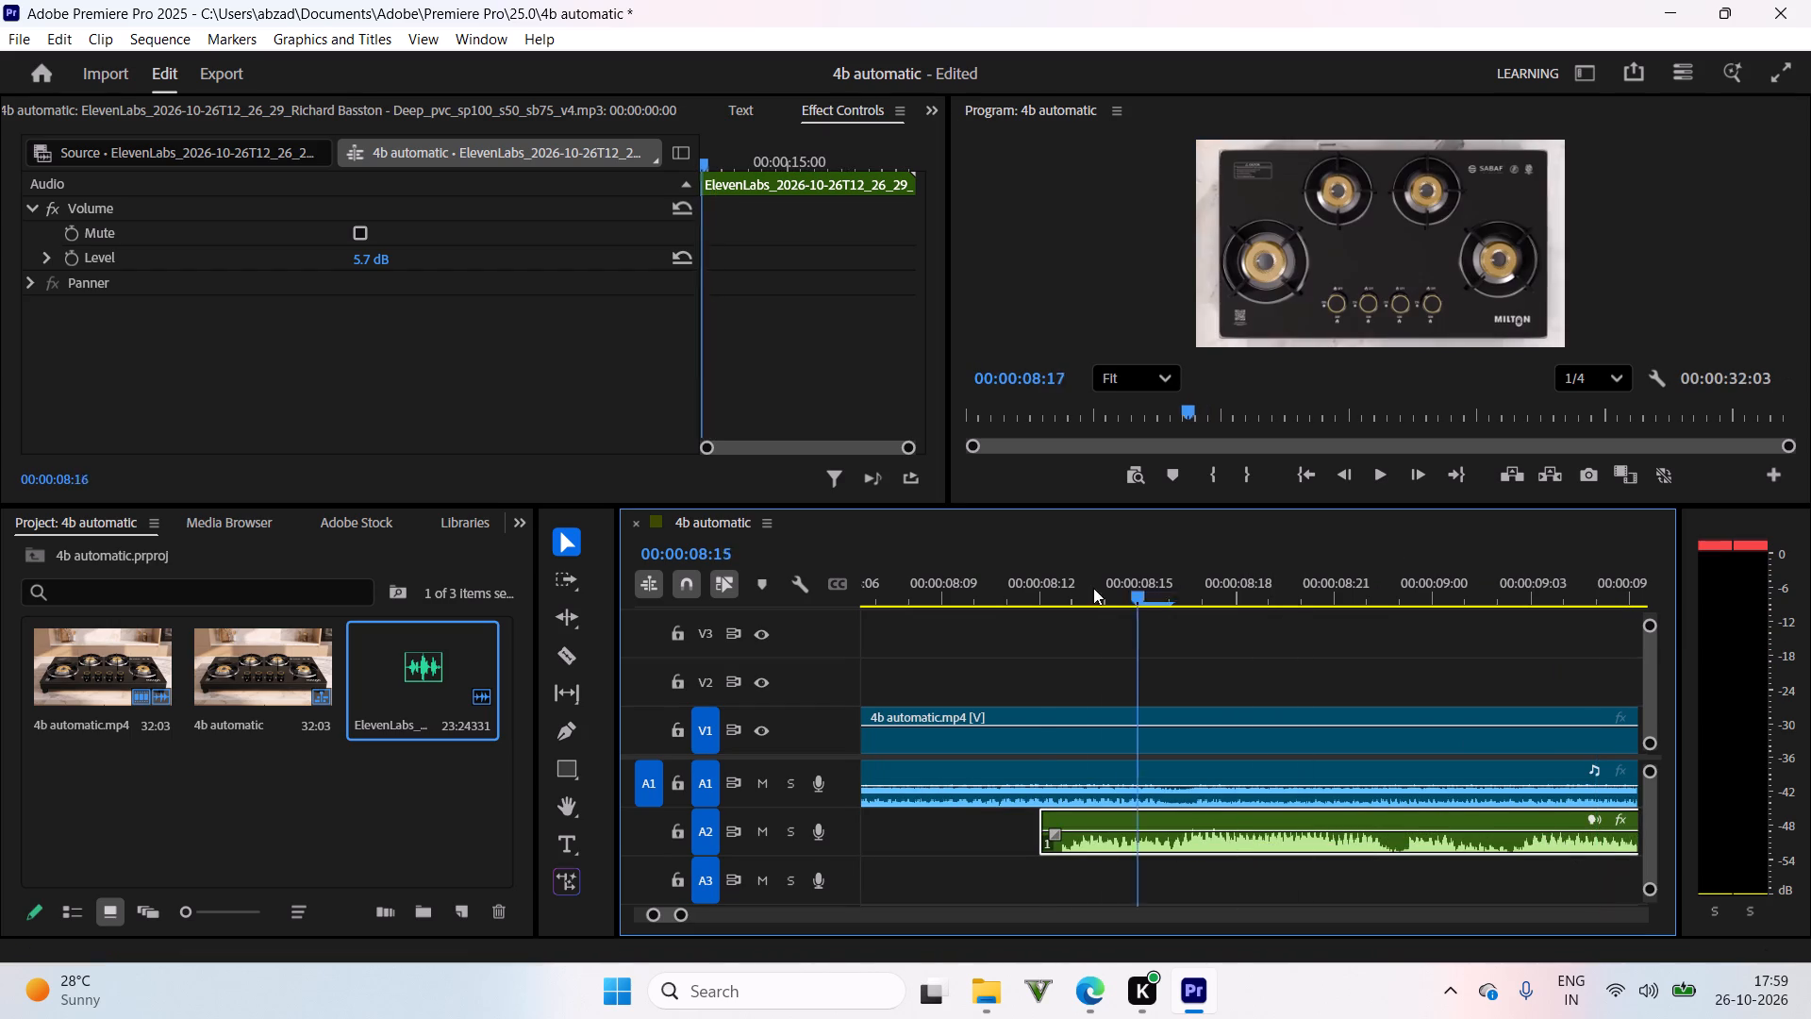
{"action": "left_click_drag", "start_coordinate": [1093, 588], "coordinate": [1325, 603]}
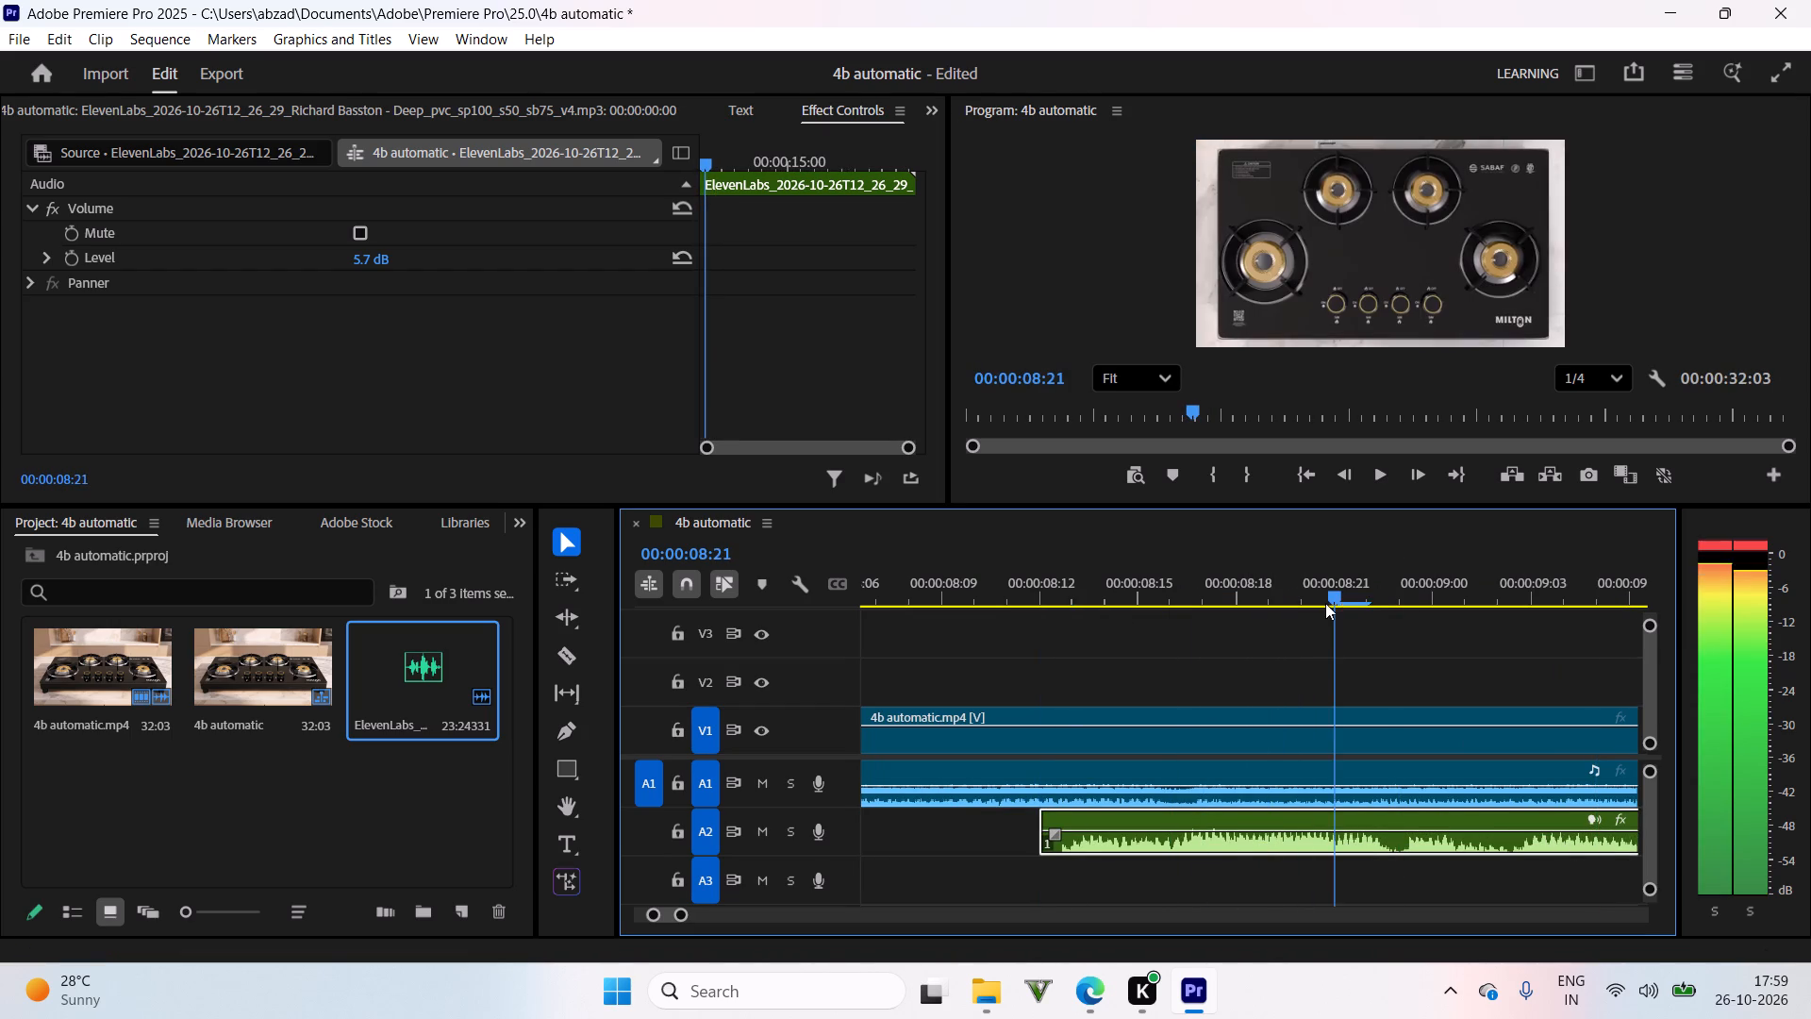
{"action": "left_click_drag", "start_coordinate": [1325, 603], "coordinate": [1353, 600]}
{"action": "left_click_drag", "start_coordinate": [1173, 814], "coordinate": [1382, 815]}
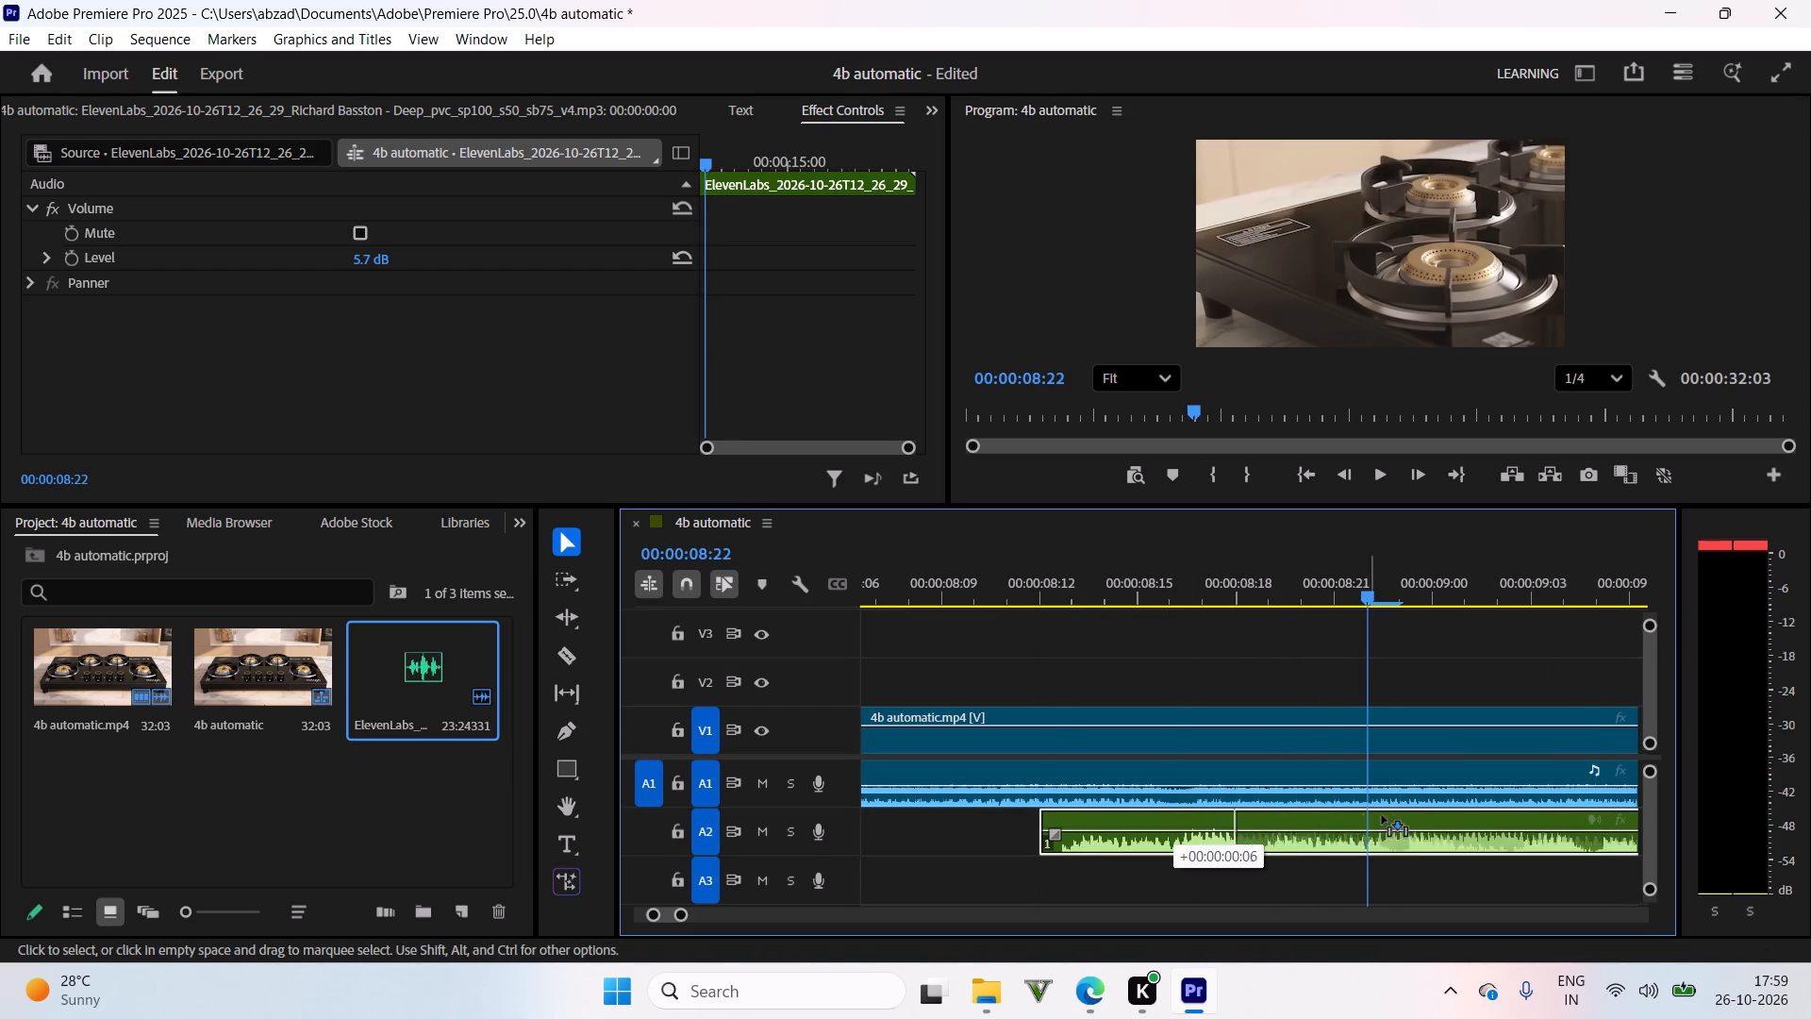
{"action": "left_click_drag", "start_coordinate": [1382, 815], "coordinate": [1505, 818]}
Play and scrub the moved voice-over to find its next pause, and cut the A2 clip at 00:00:17:06 only.
{"action": "left_click_drag", "start_coordinate": [1258, 567], "coordinate": [1259, 568]}
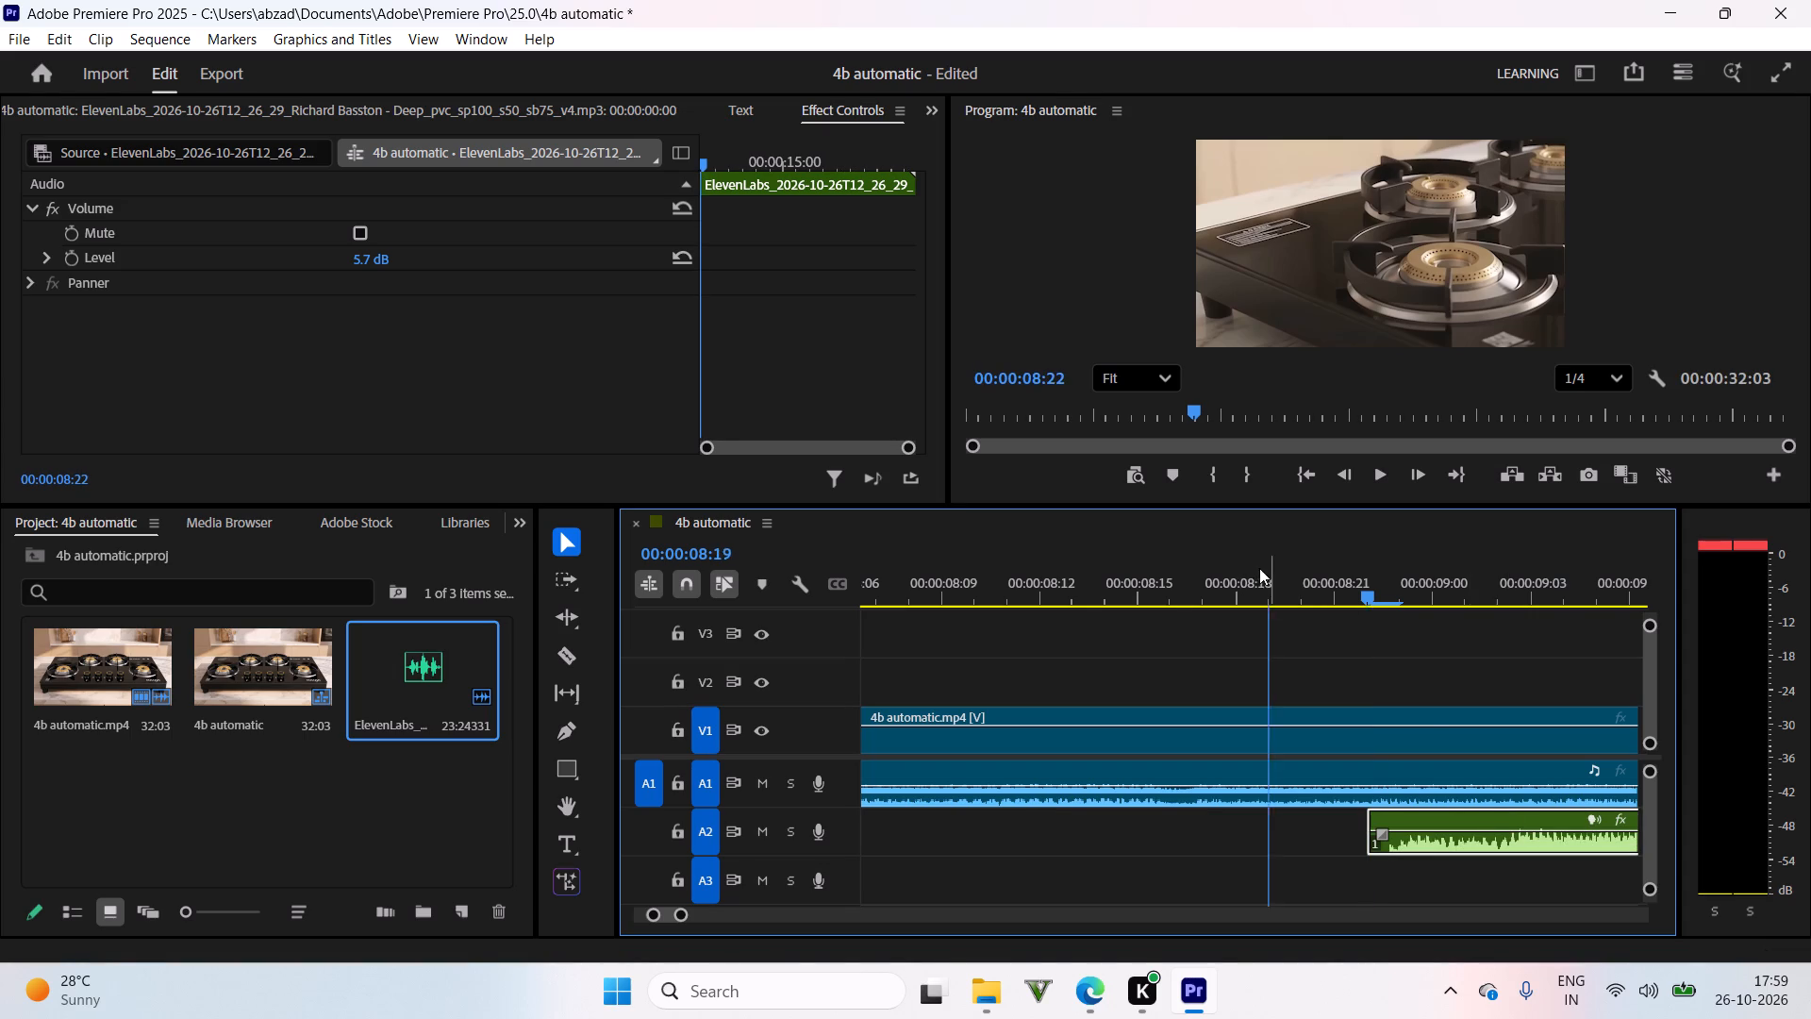
{"action": "left_click_drag", "start_coordinate": [1259, 568], "coordinate": [1143, 565]}
{"action": "key", "text": "space"}
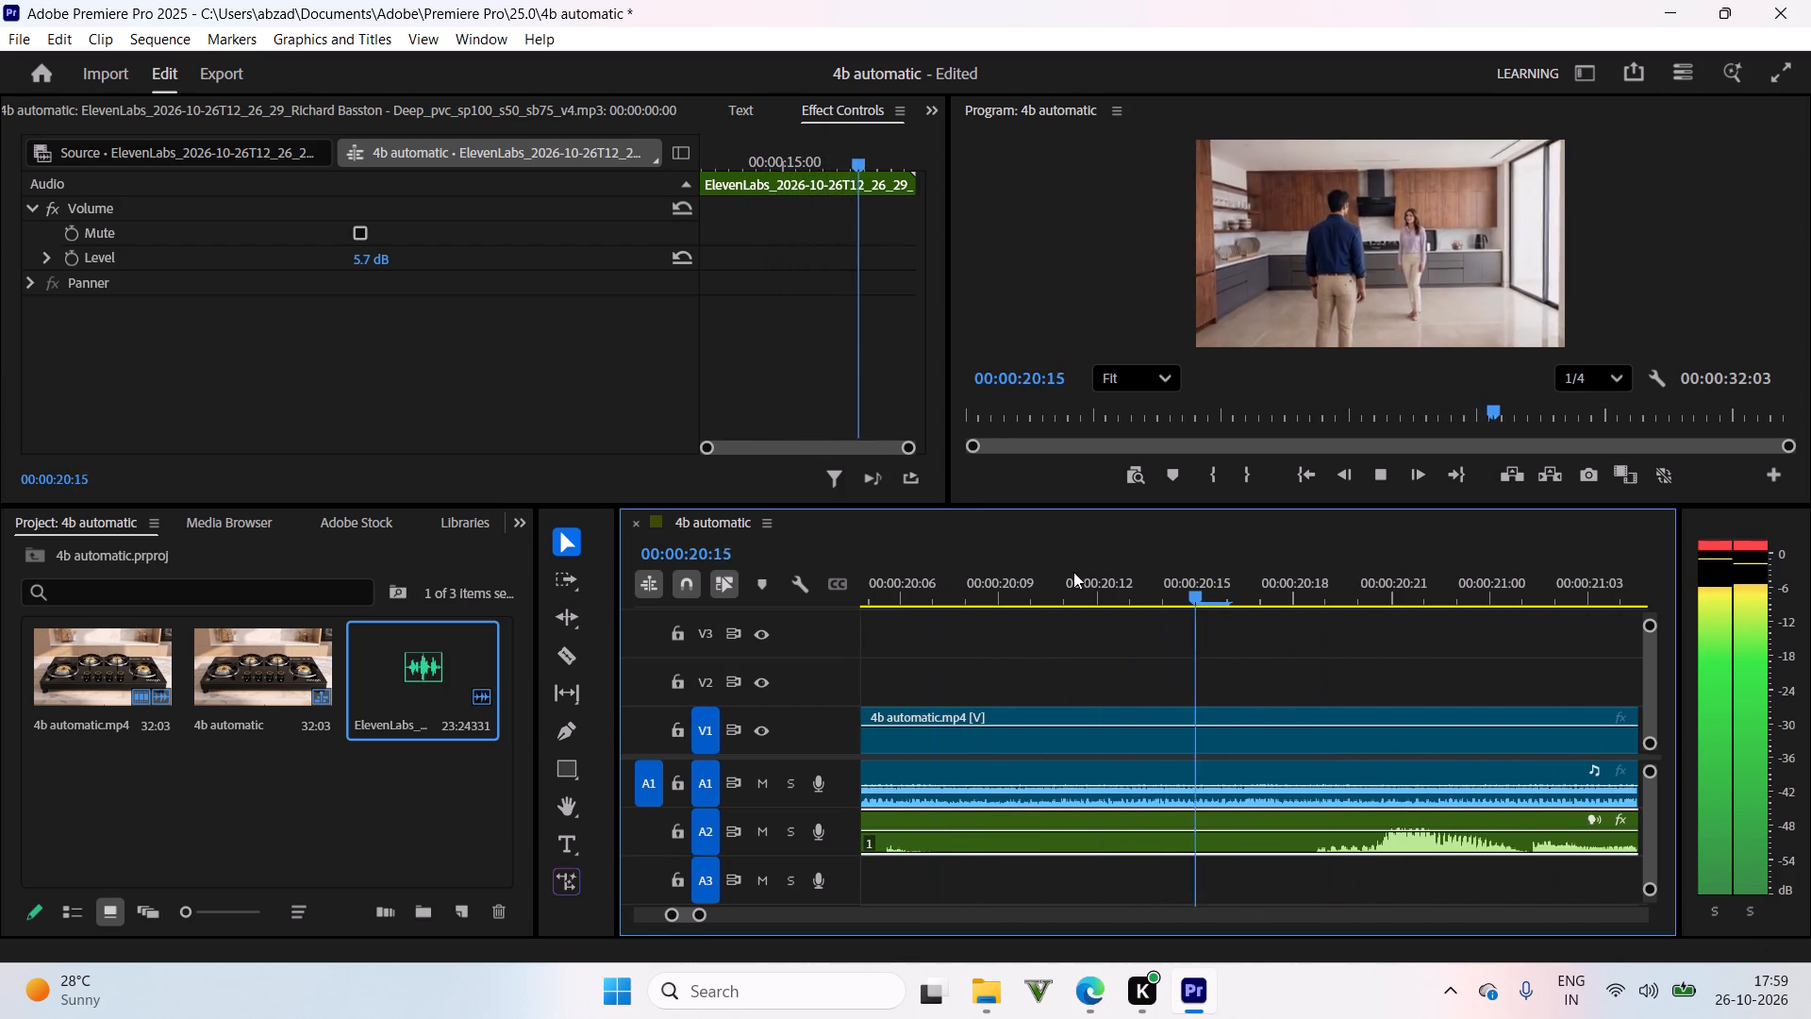
{"action": "left_click_drag", "start_coordinate": [1189, 593], "coordinate": [727, 612]}
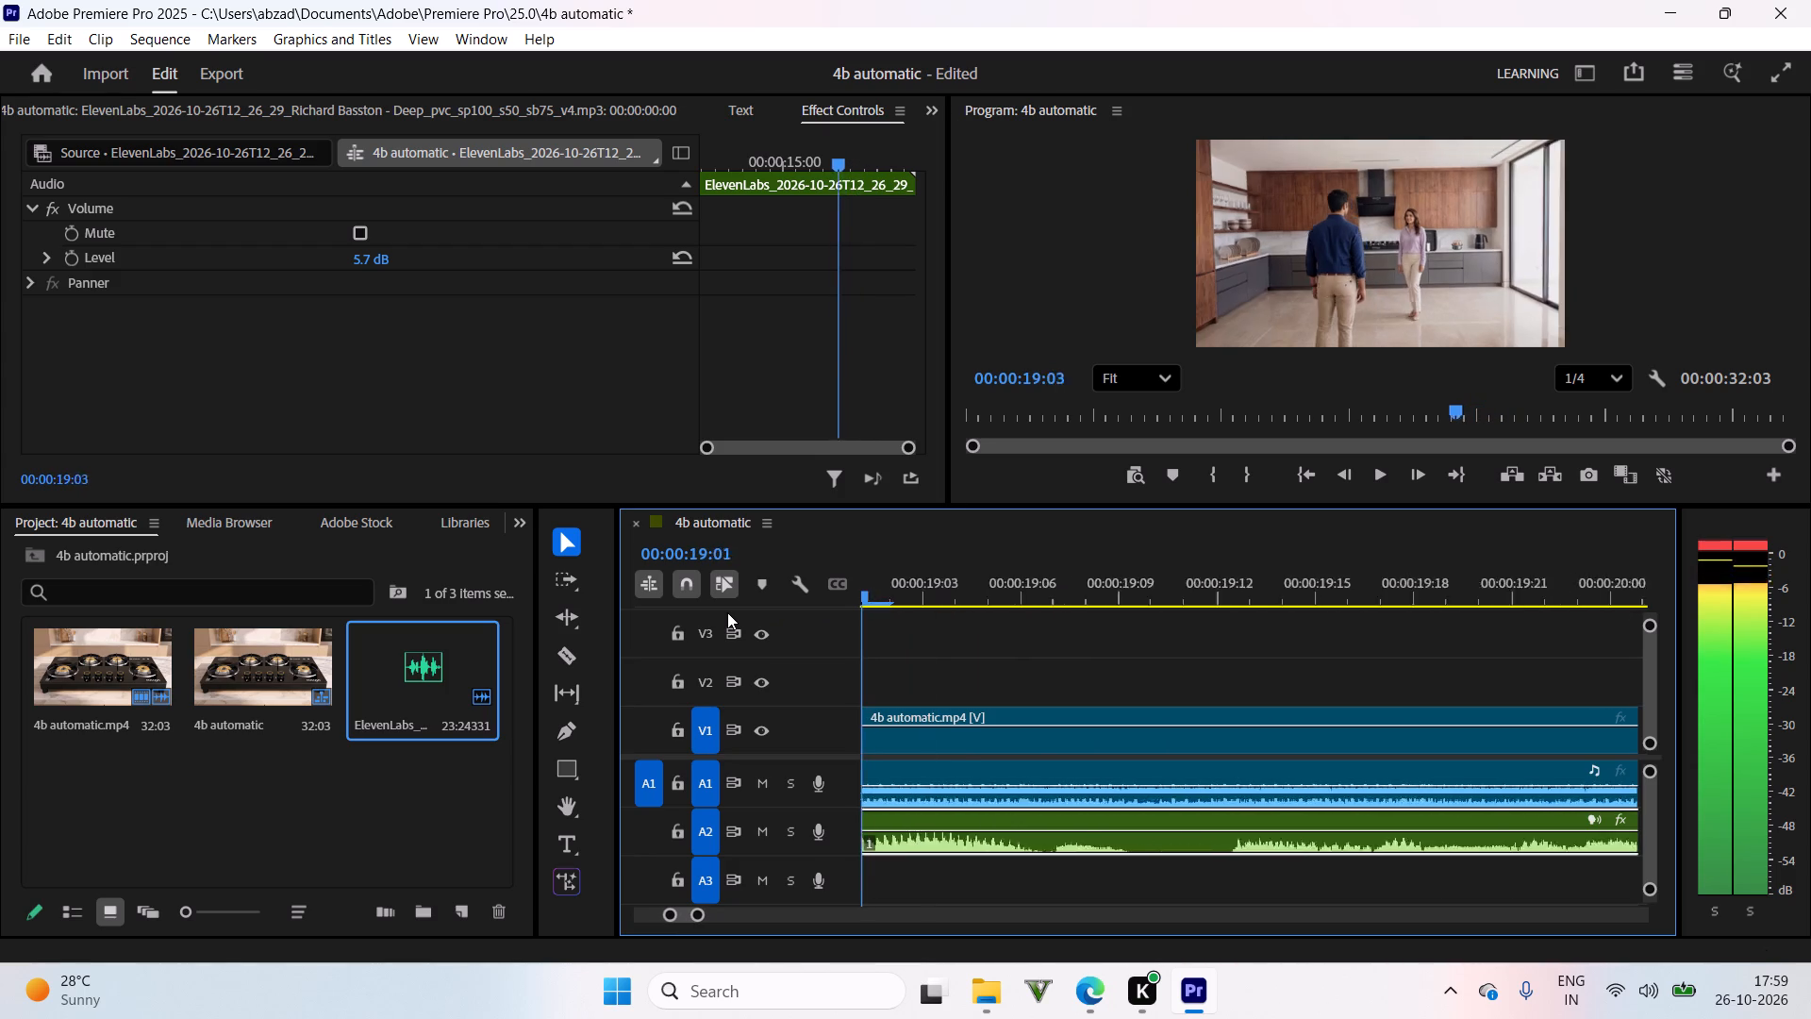
{"action": "left_click_drag", "start_coordinate": [727, 612], "coordinate": [828, 621]}
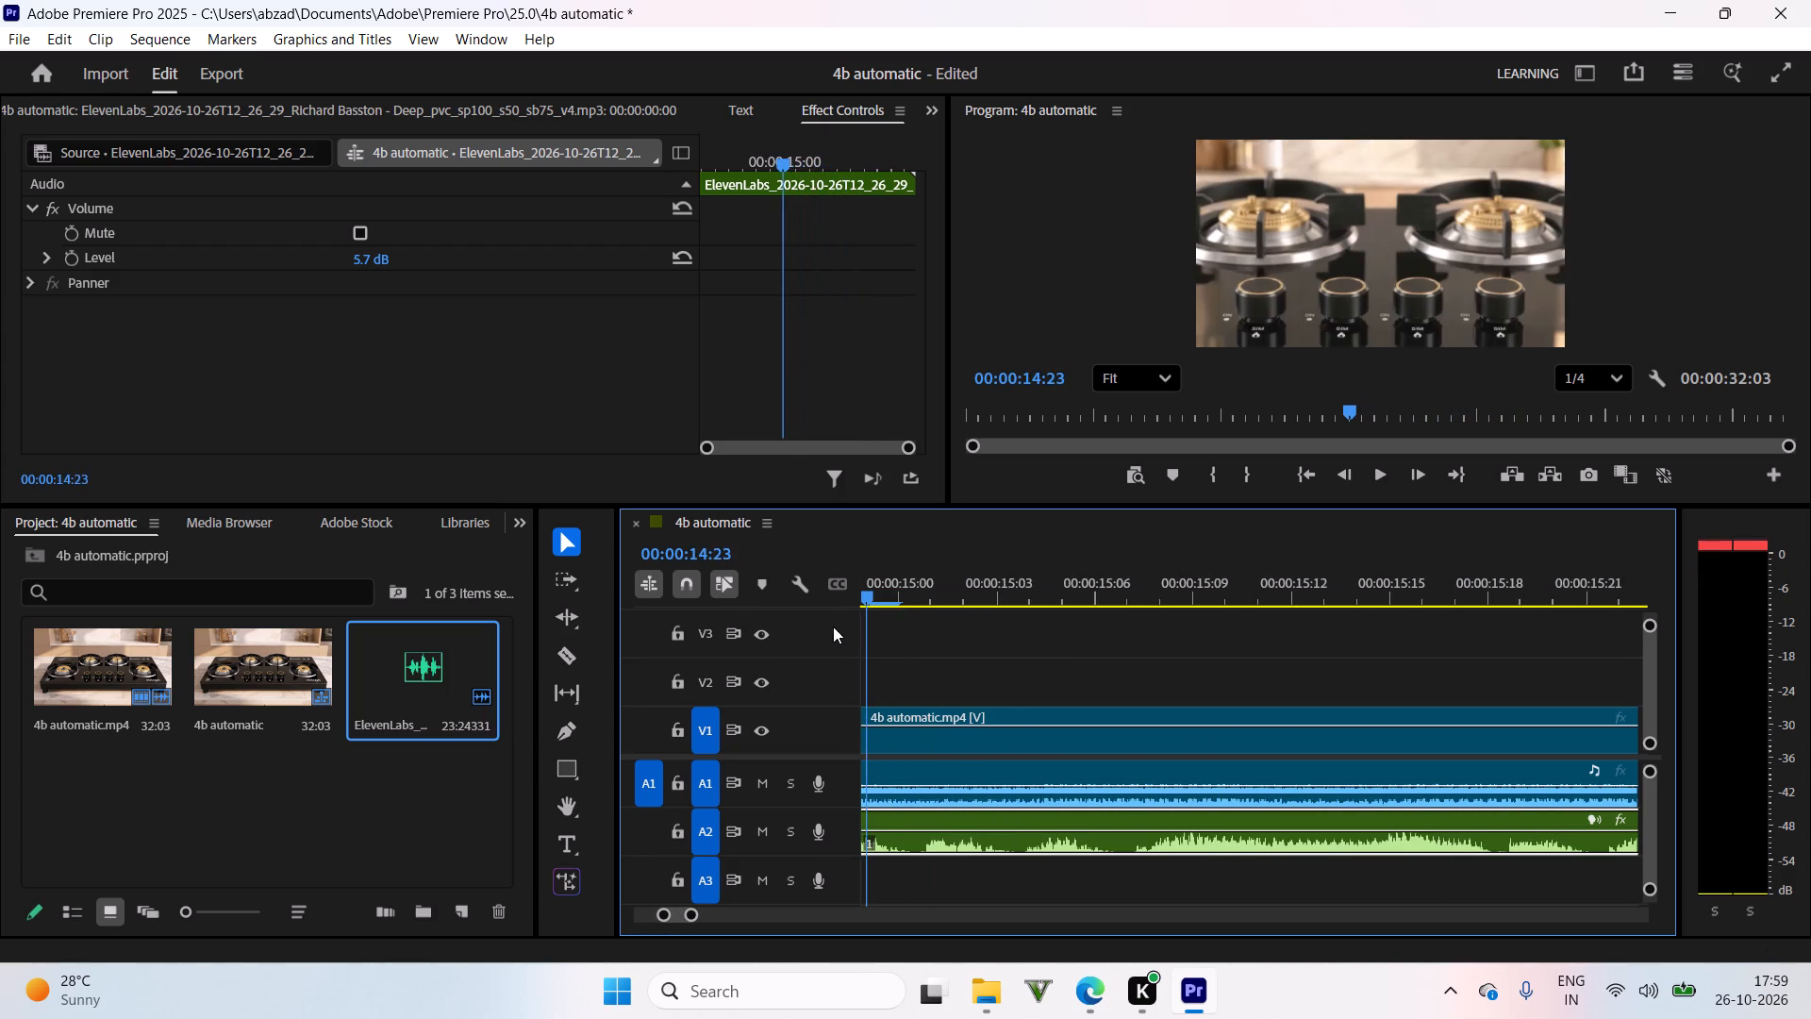
{"action": "key", "text": "space"}
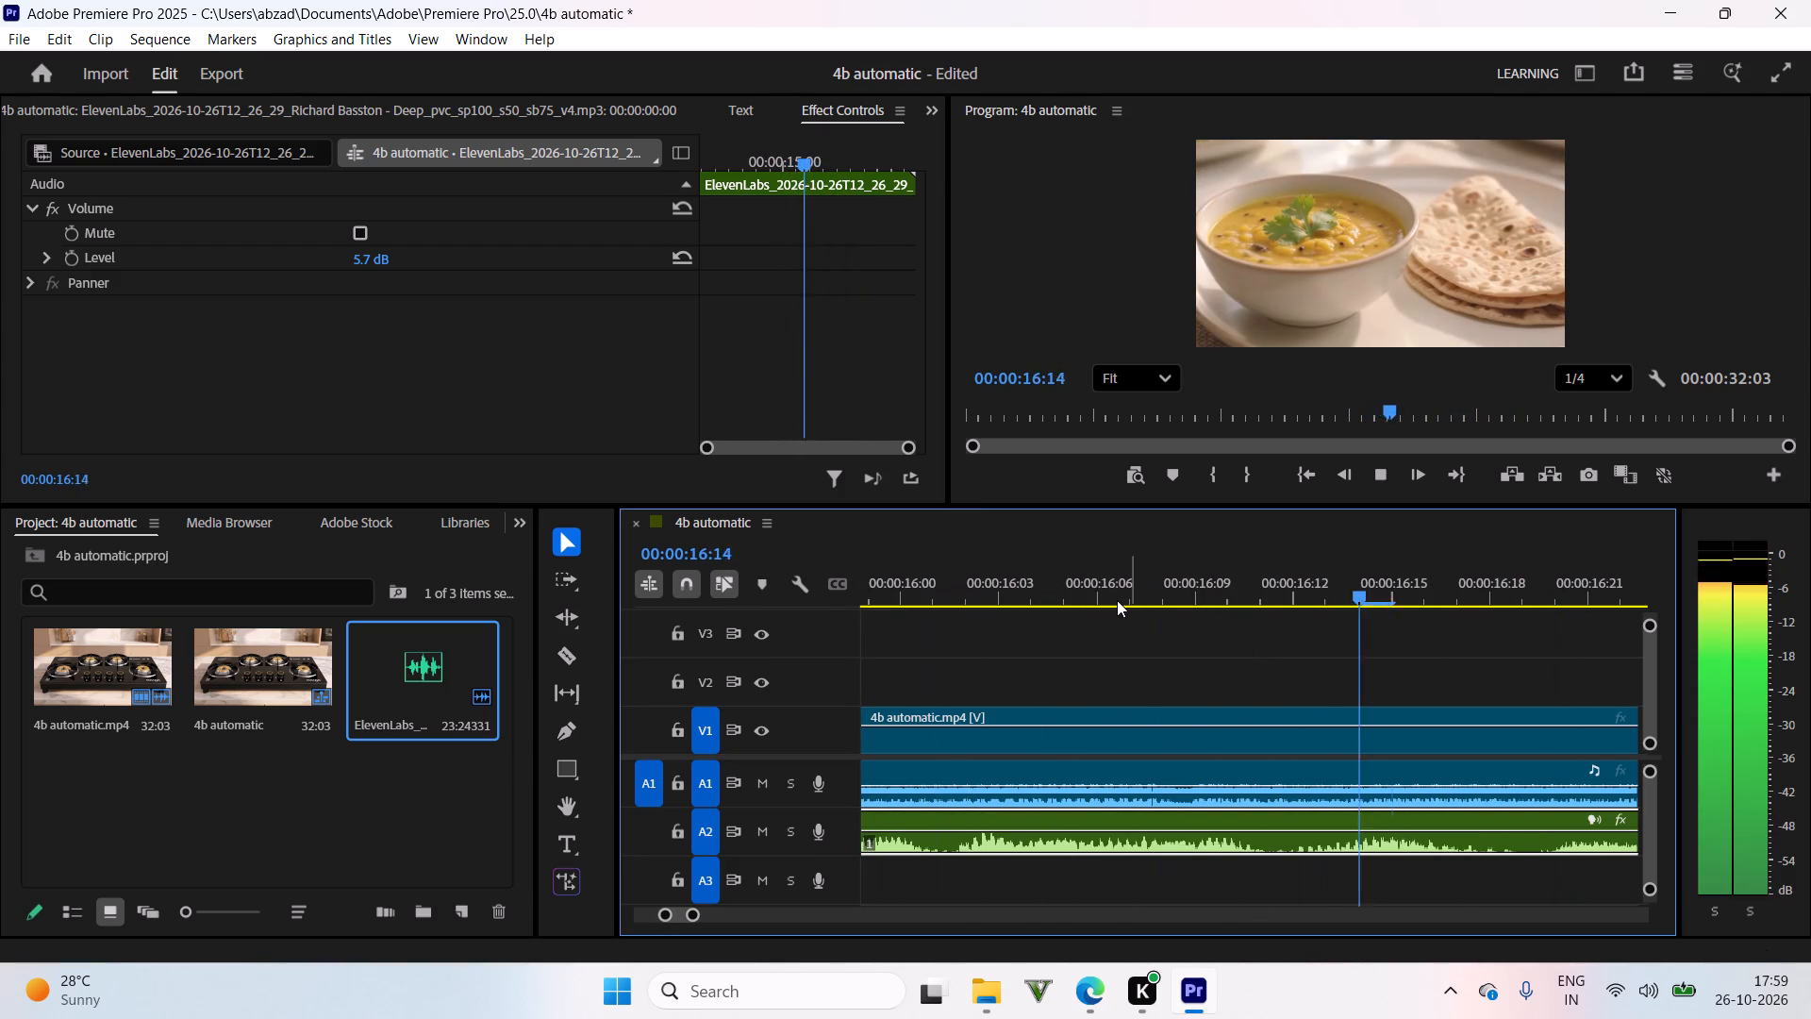
{"action": "left_click_drag", "start_coordinate": [1132, 580], "coordinate": [756, 610]}
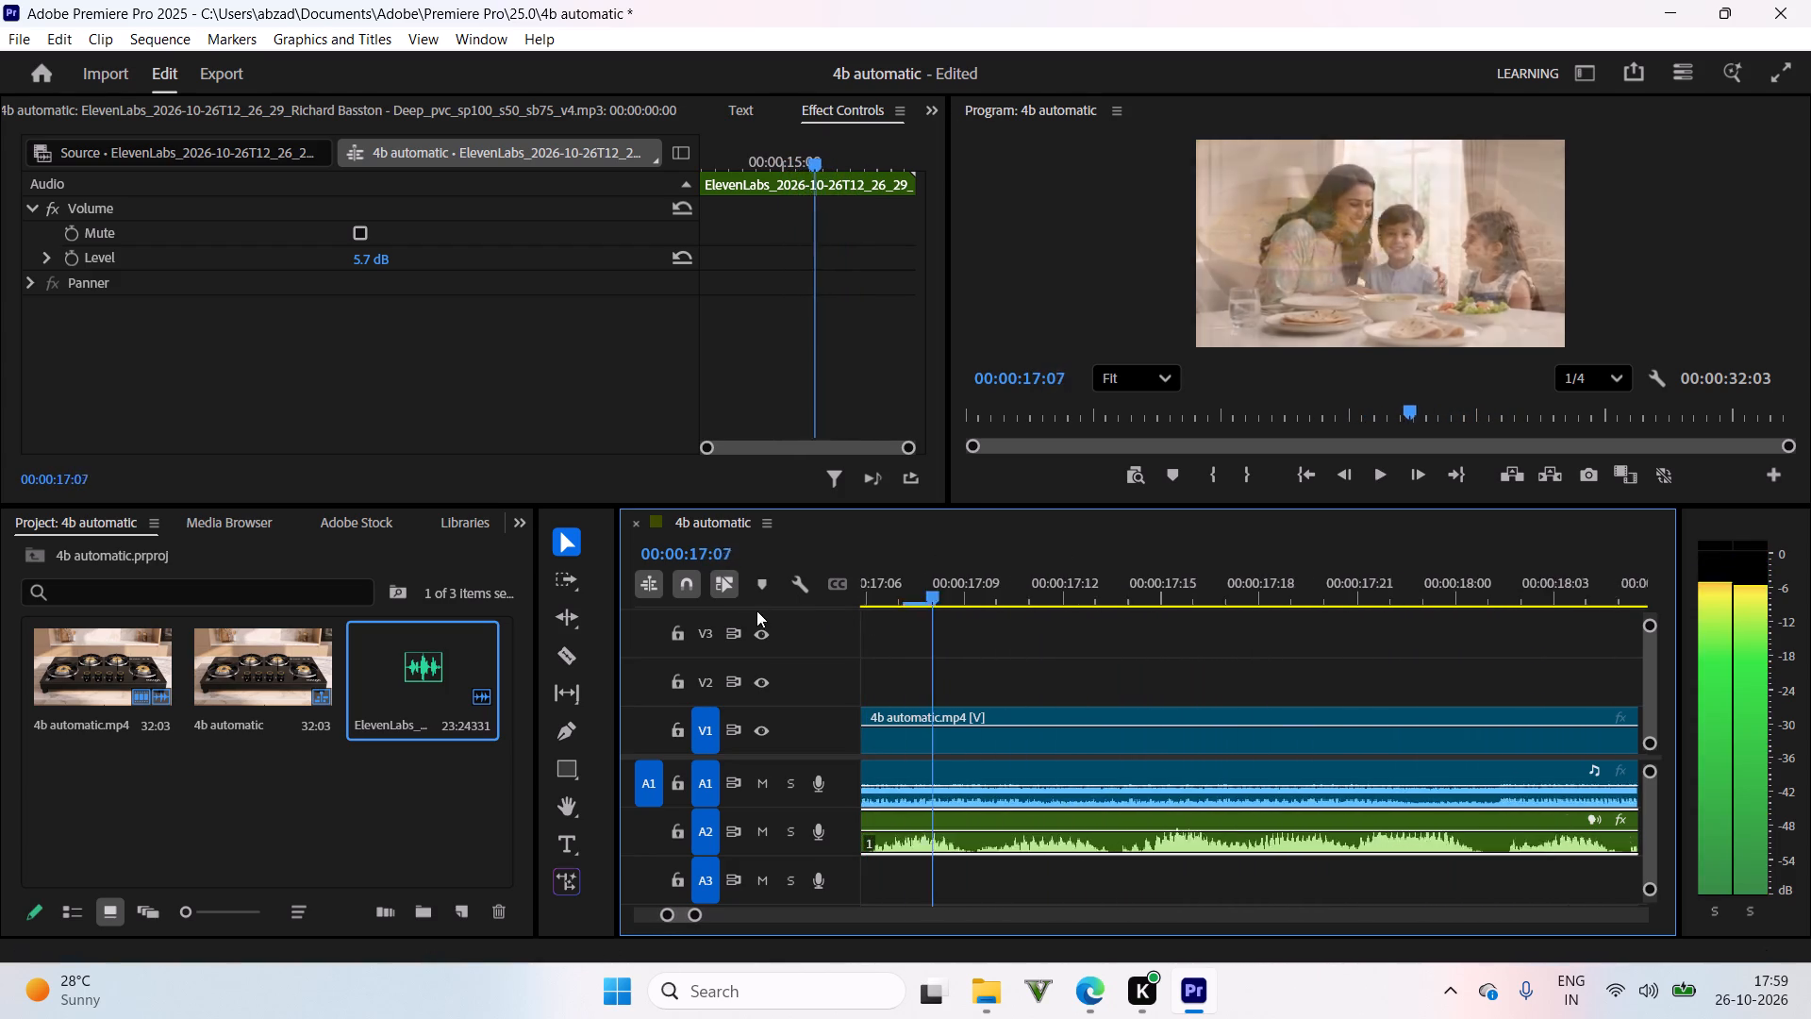
{"action": "left_click_drag", "start_coordinate": [756, 610], "coordinate": [1018, 616]}
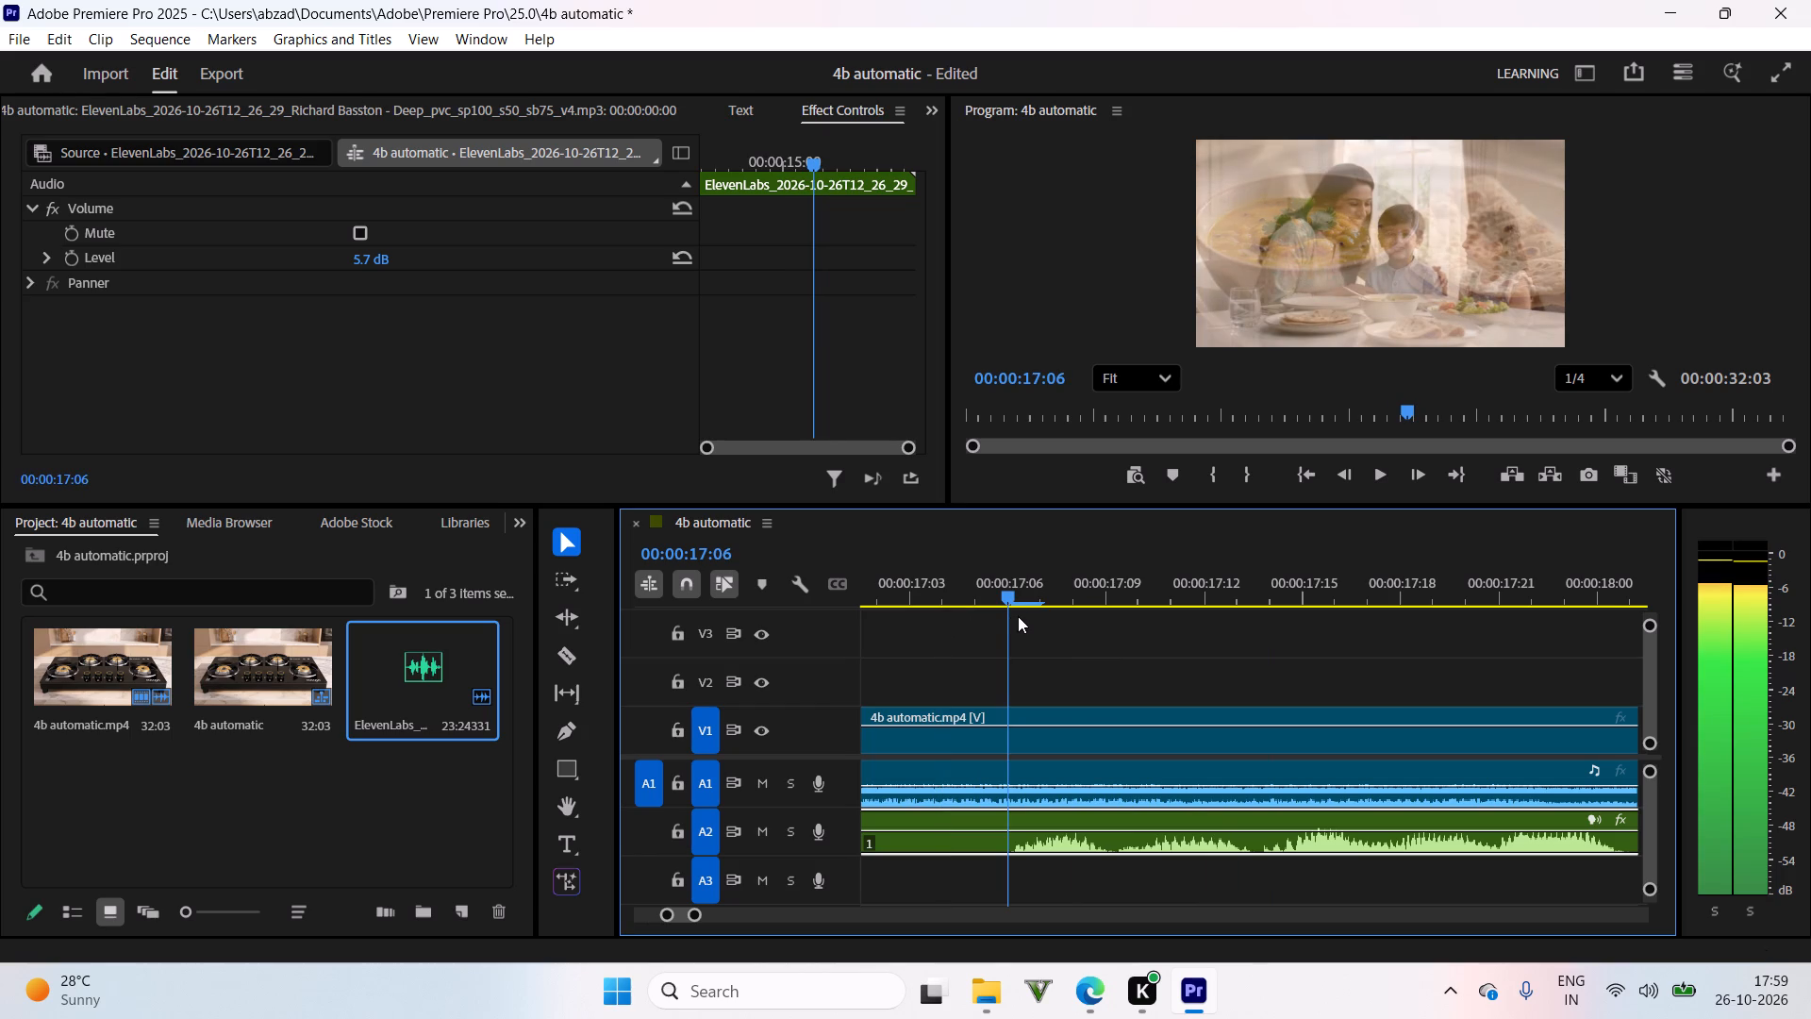
{"action": "left_click_drag", "start_coordinate": [1018, 616], "coordinate": [1023, 612]}
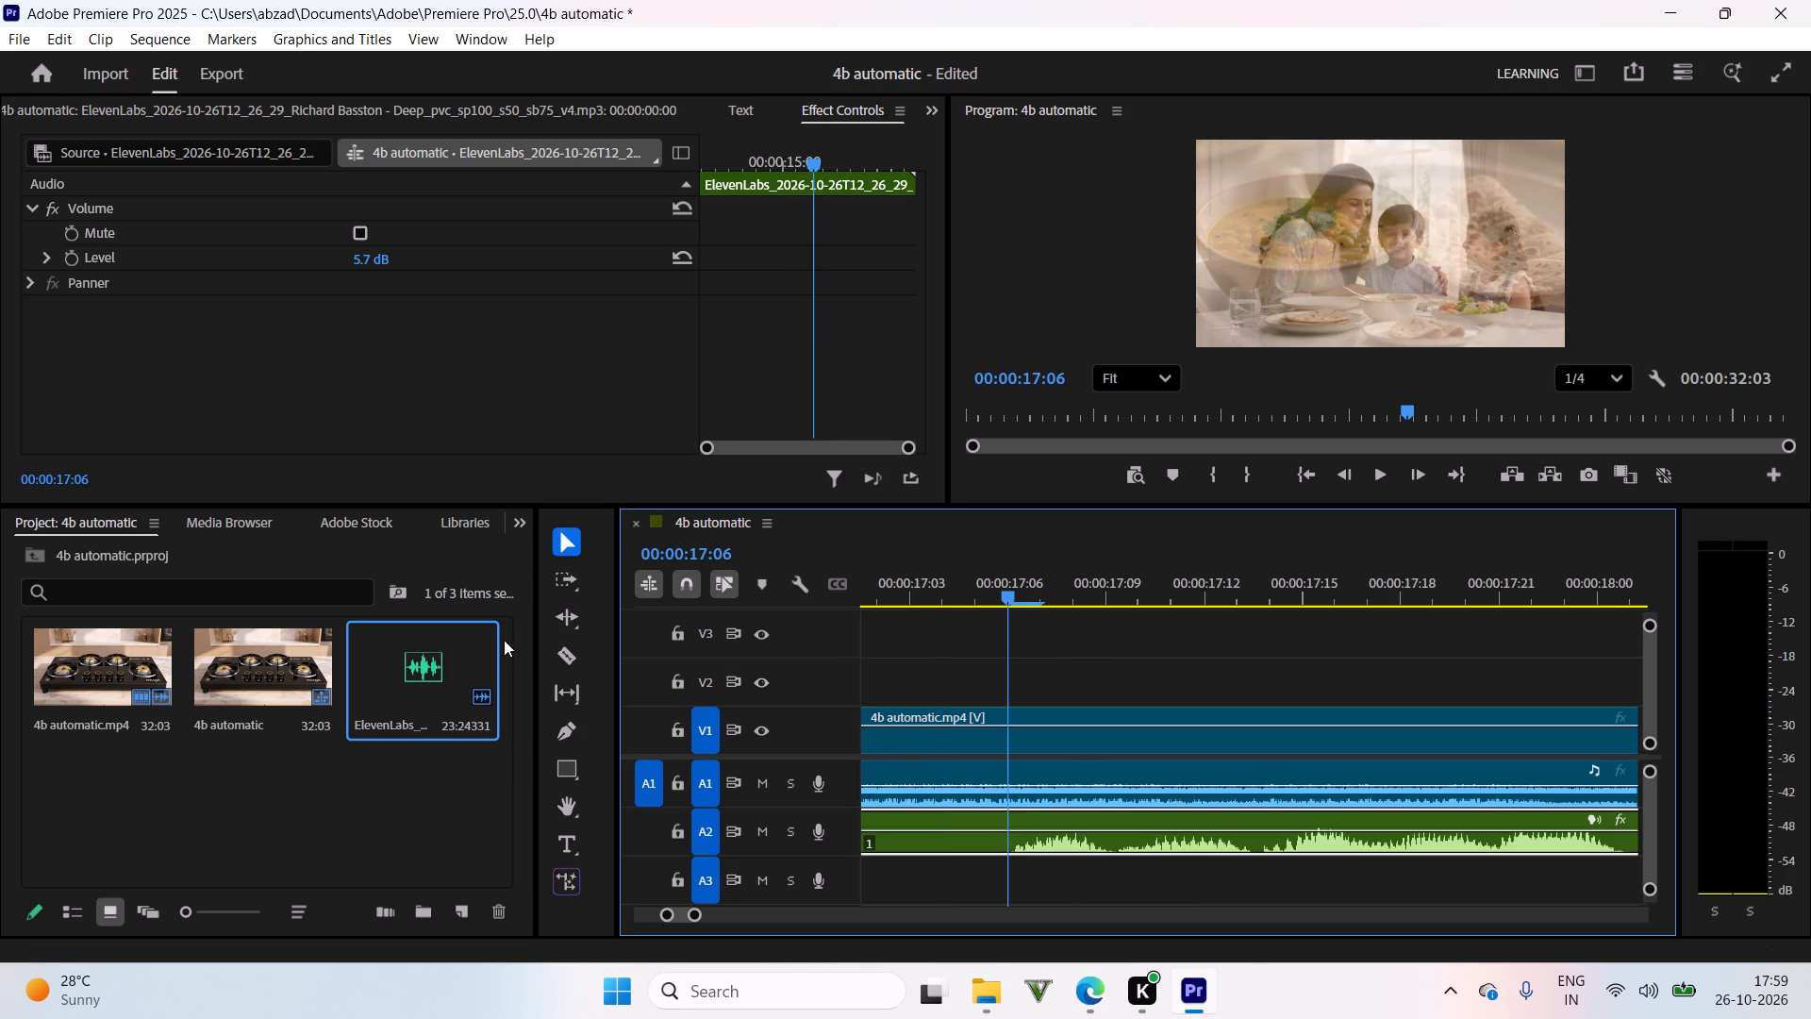
{"action": "left_click", "coordinate": [575, 648]}
{"action": "left_click", "coordinate": [1014, 820]}
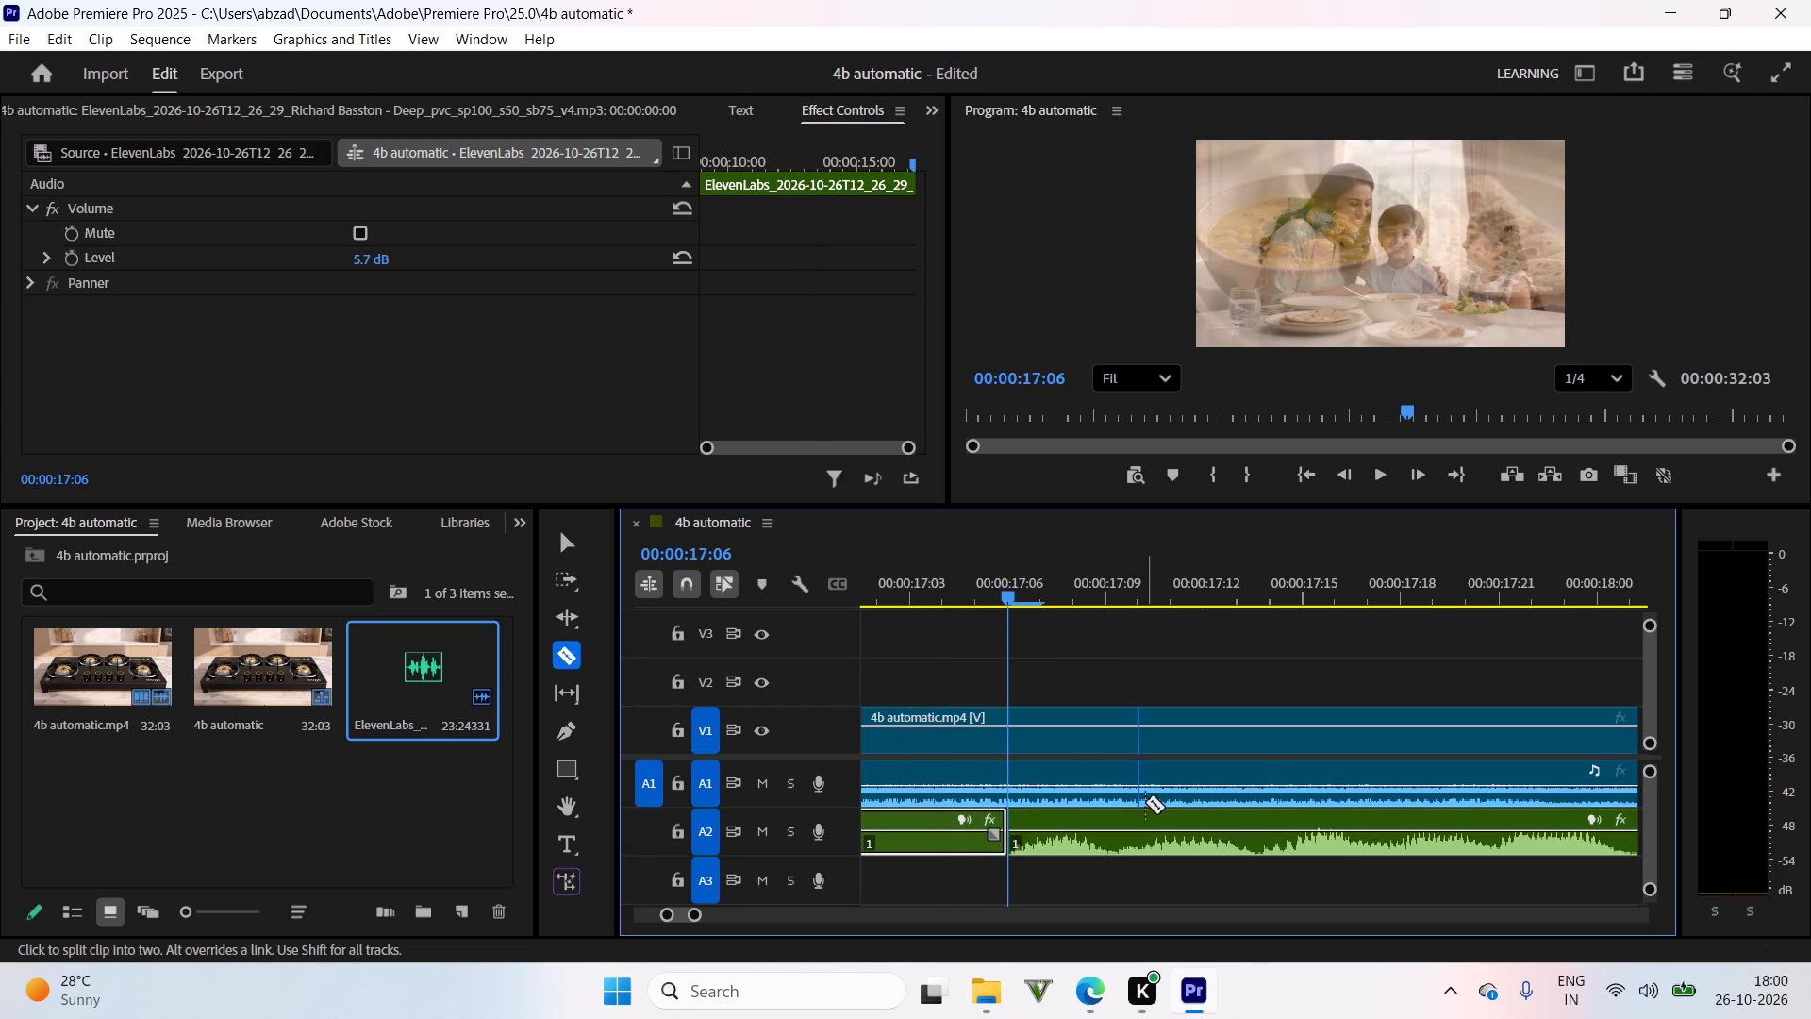
{"action": "left_click", "coordinate": [1139, 816]}
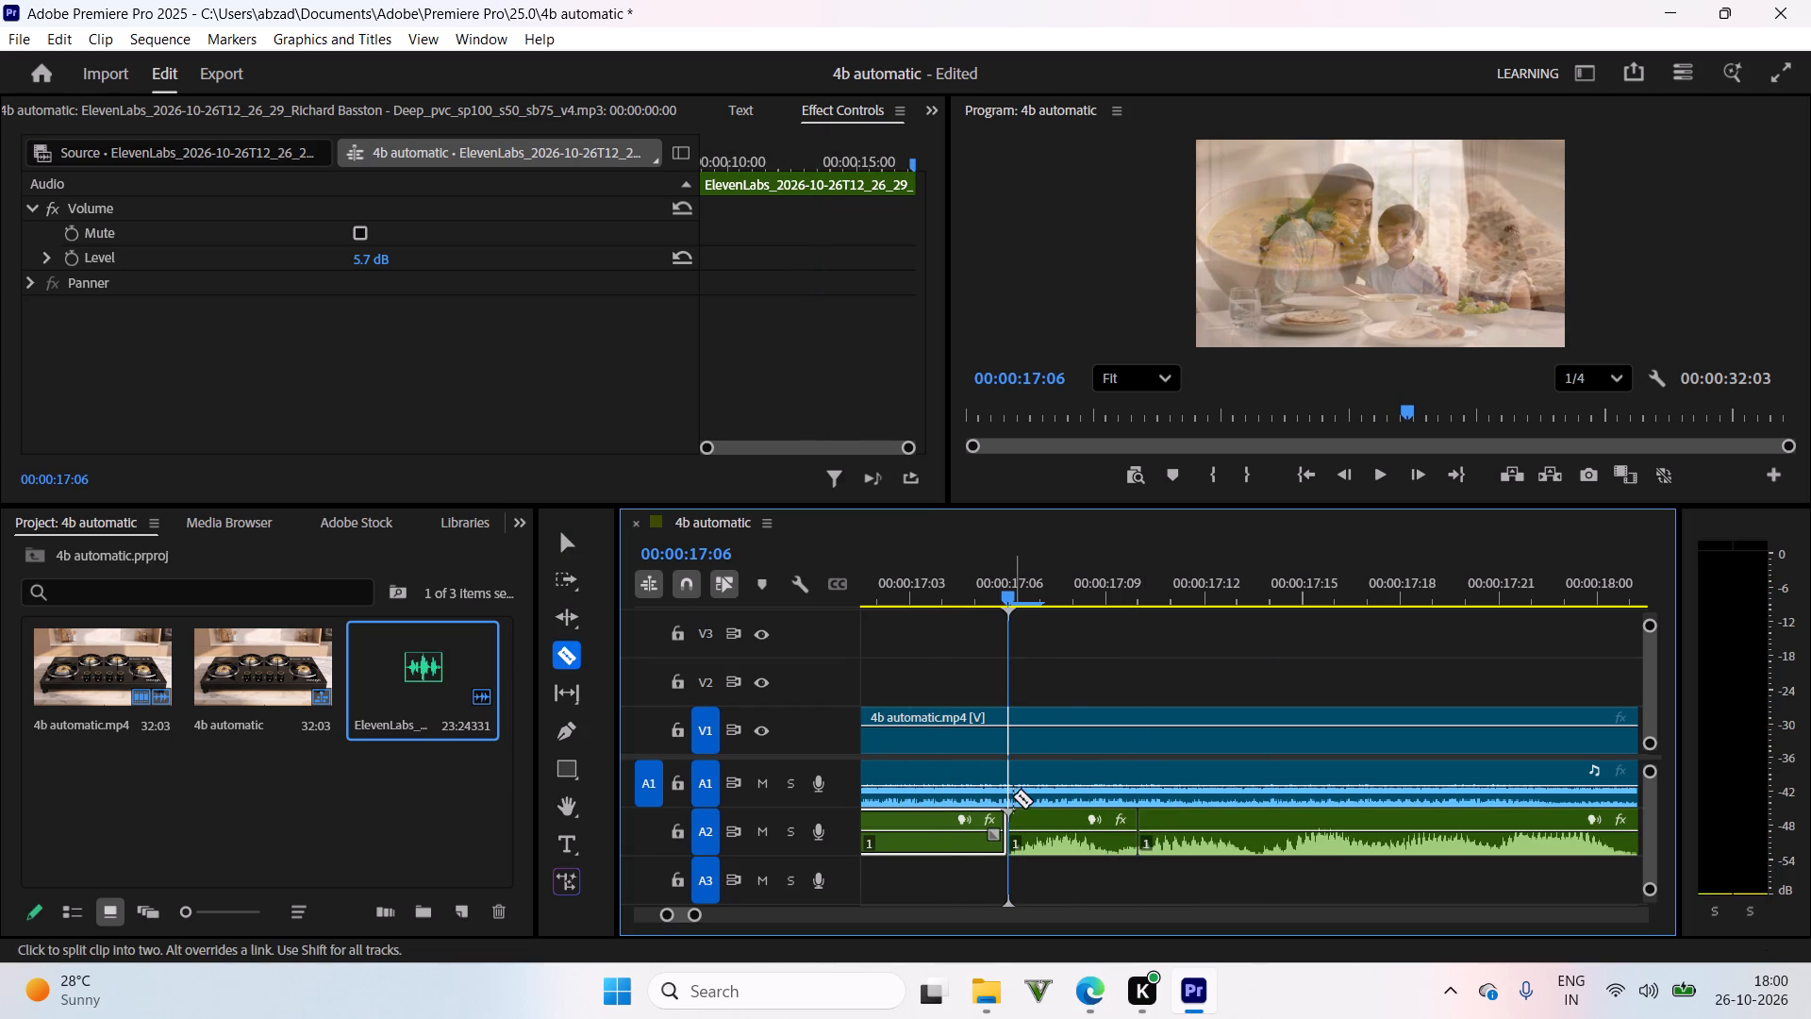
{"action": "key", "text": "ctrl+z"}
Play on to the following pause in the voice-over and cut the A2 clip at 00:00:20:18 only.
{"action": "left_click_drag", "start_coordinate": [1053, 581], "coordinate": [1184, 655]}
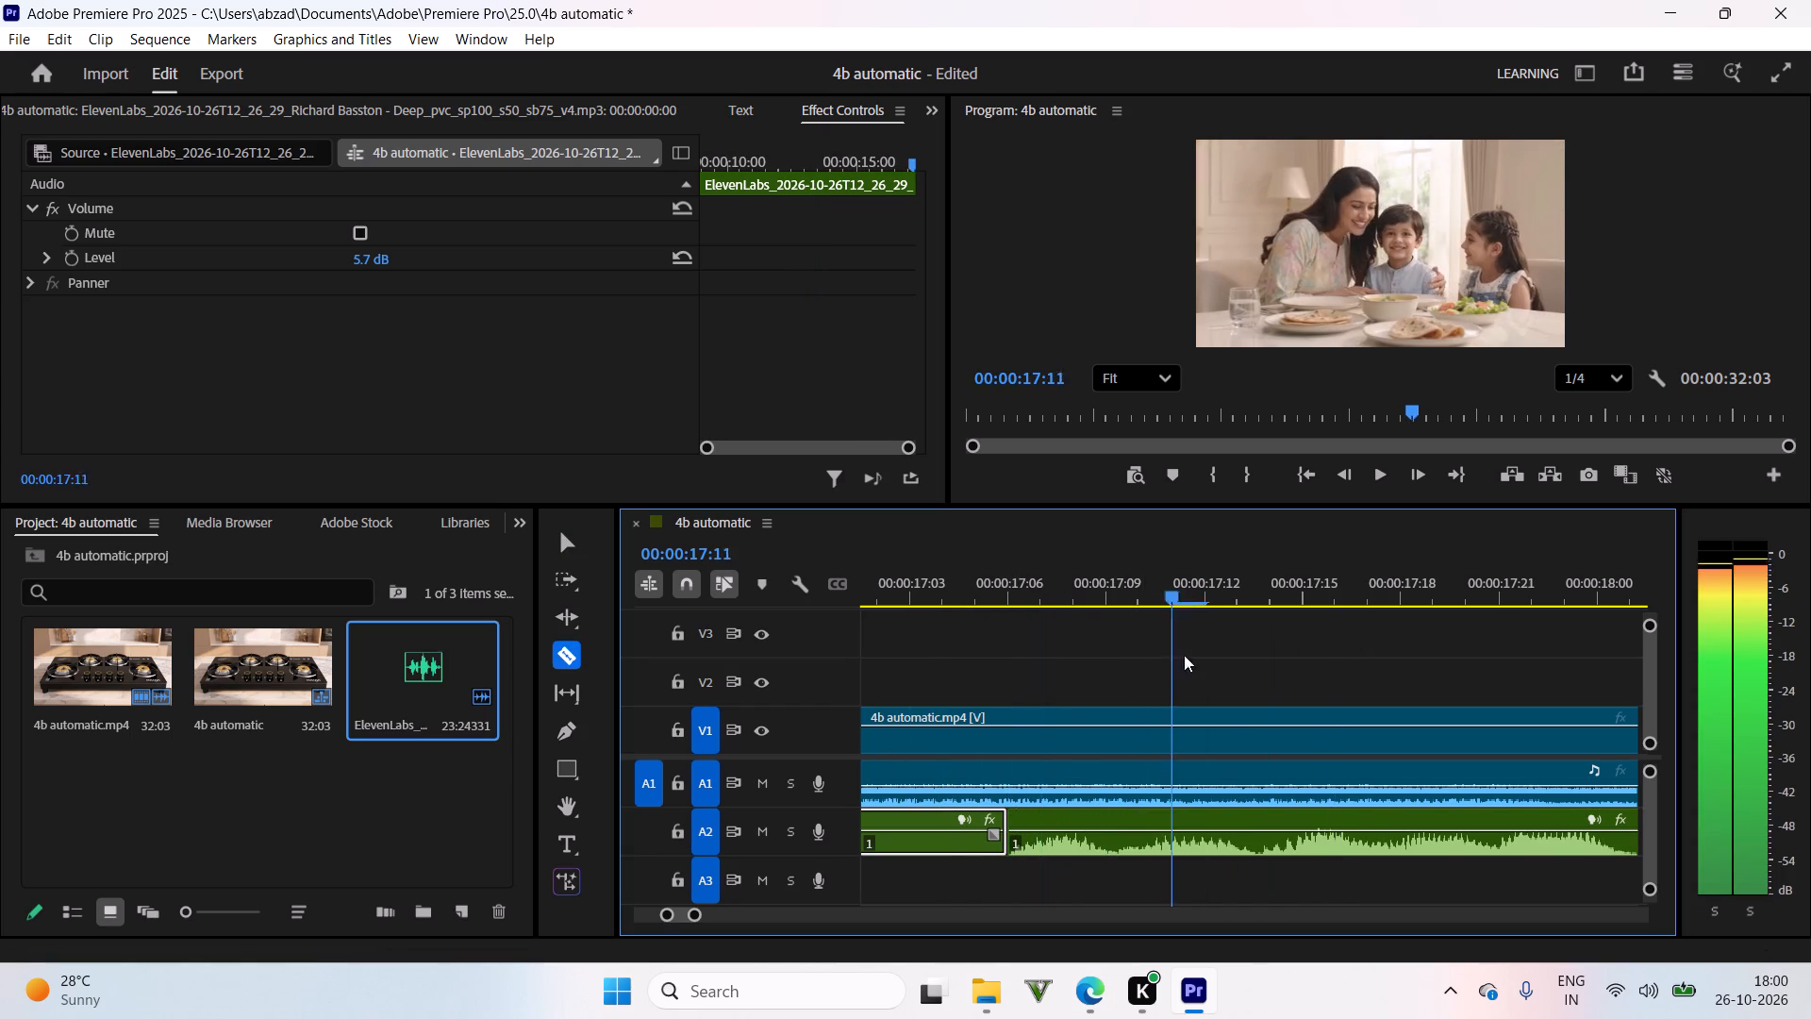
{"action": "left_click_drag", "start_coordinate": [1184, 655], "coordinate": [989, 685]}
{"action": "key", "text": "space"}
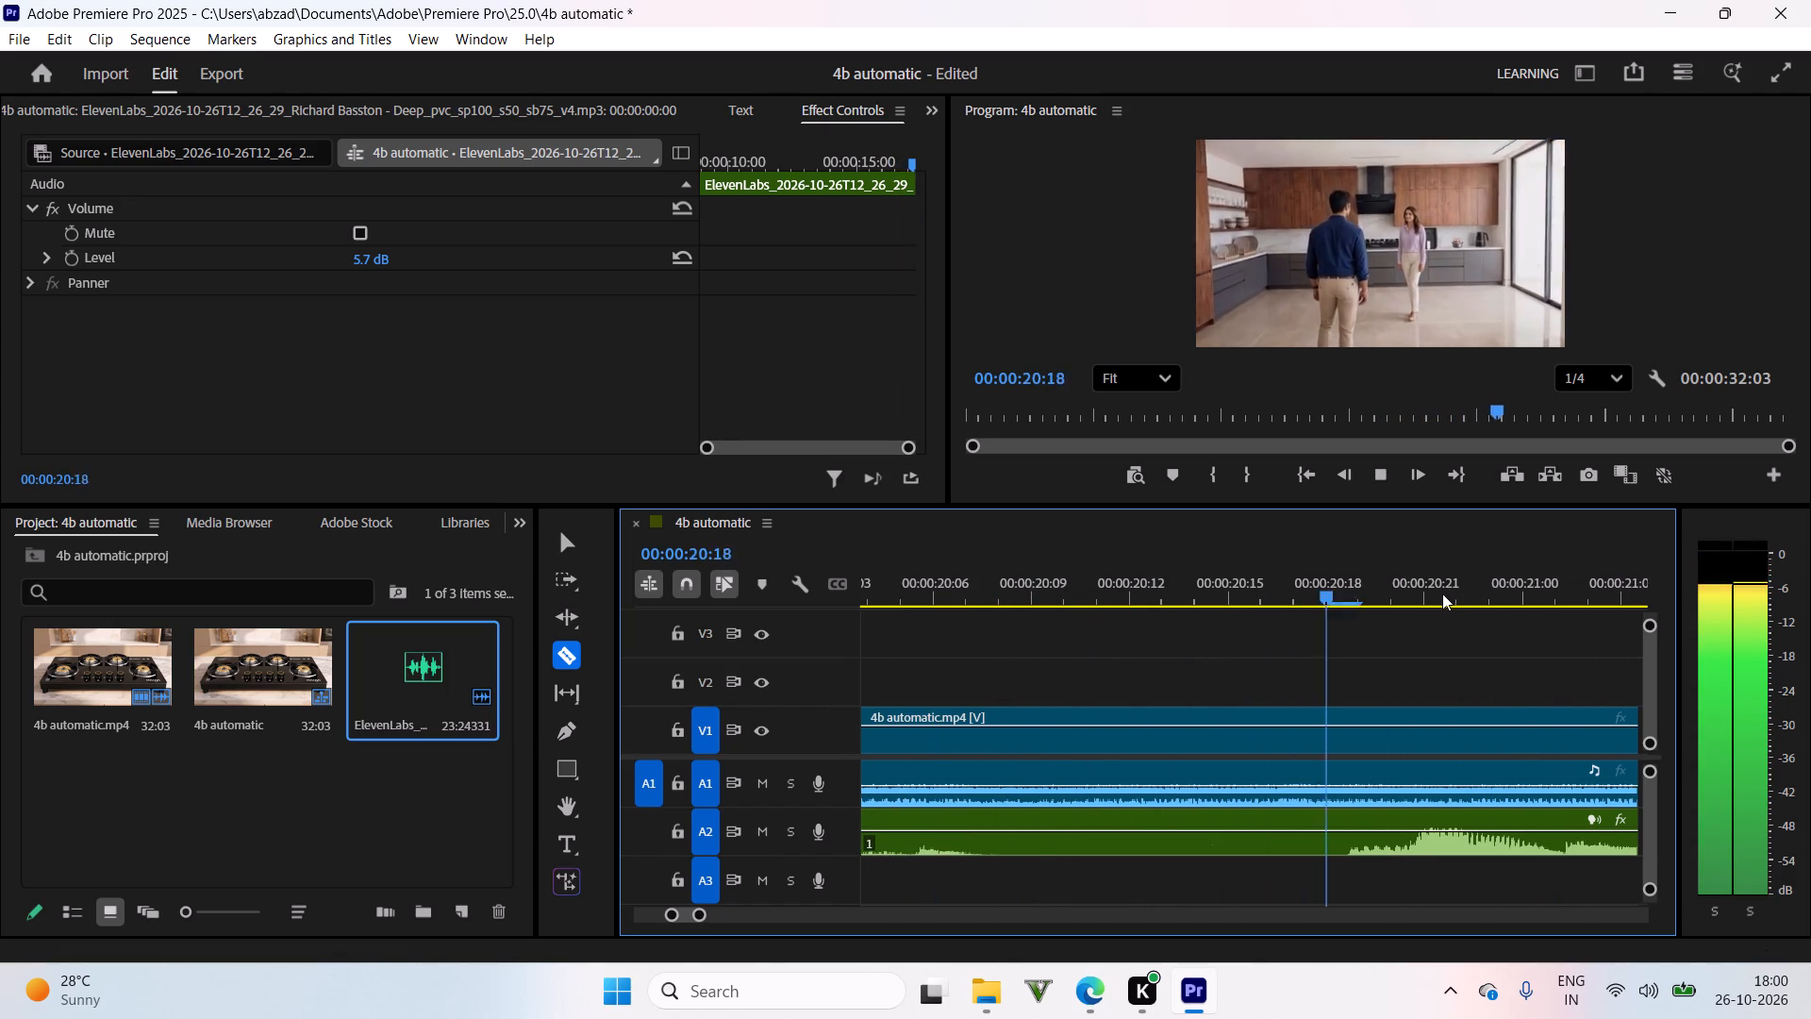
{"action": "left_click_drag", "start_coordinate": [1254, 575], "coordinate": [1093, 613]}
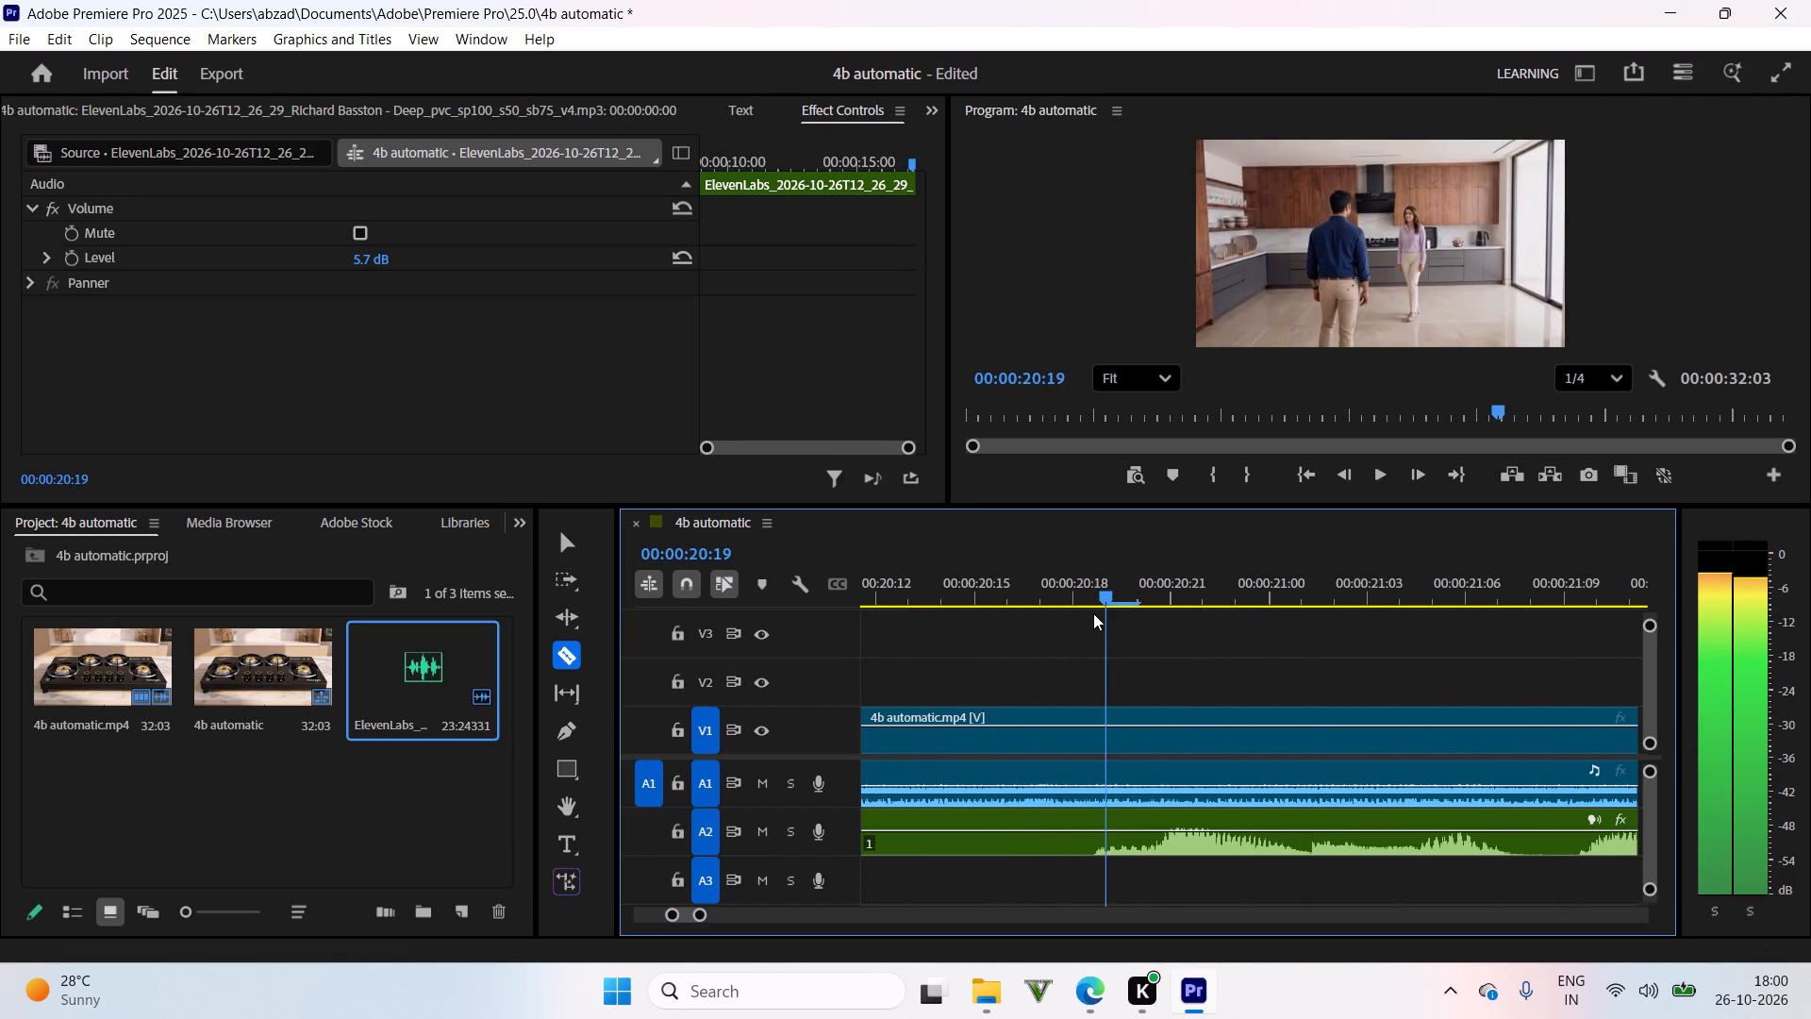
{"action": "left_click_drag", "start_coordinate": [1093, 613], "coordinate": [1079, 626]}
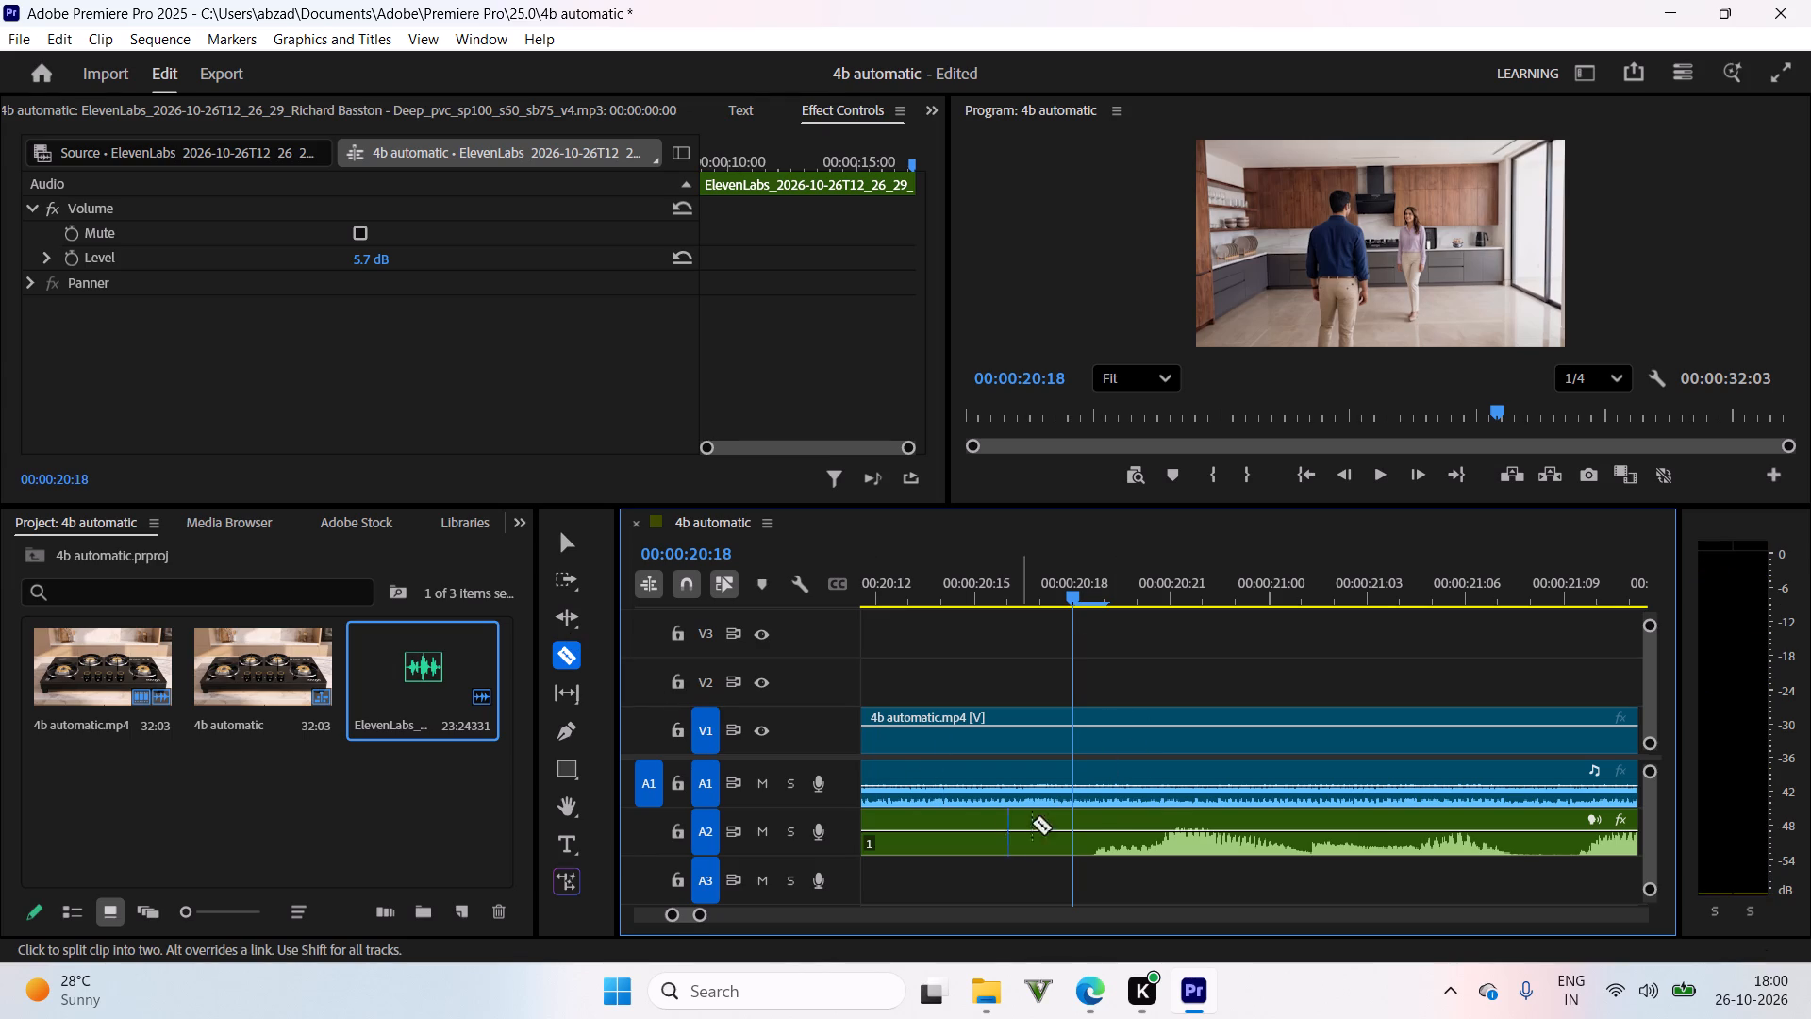
{"action": "left_click", "coordinate": [1081, 822]}
{"action": "left_click", "coordinate": [985, 813]}
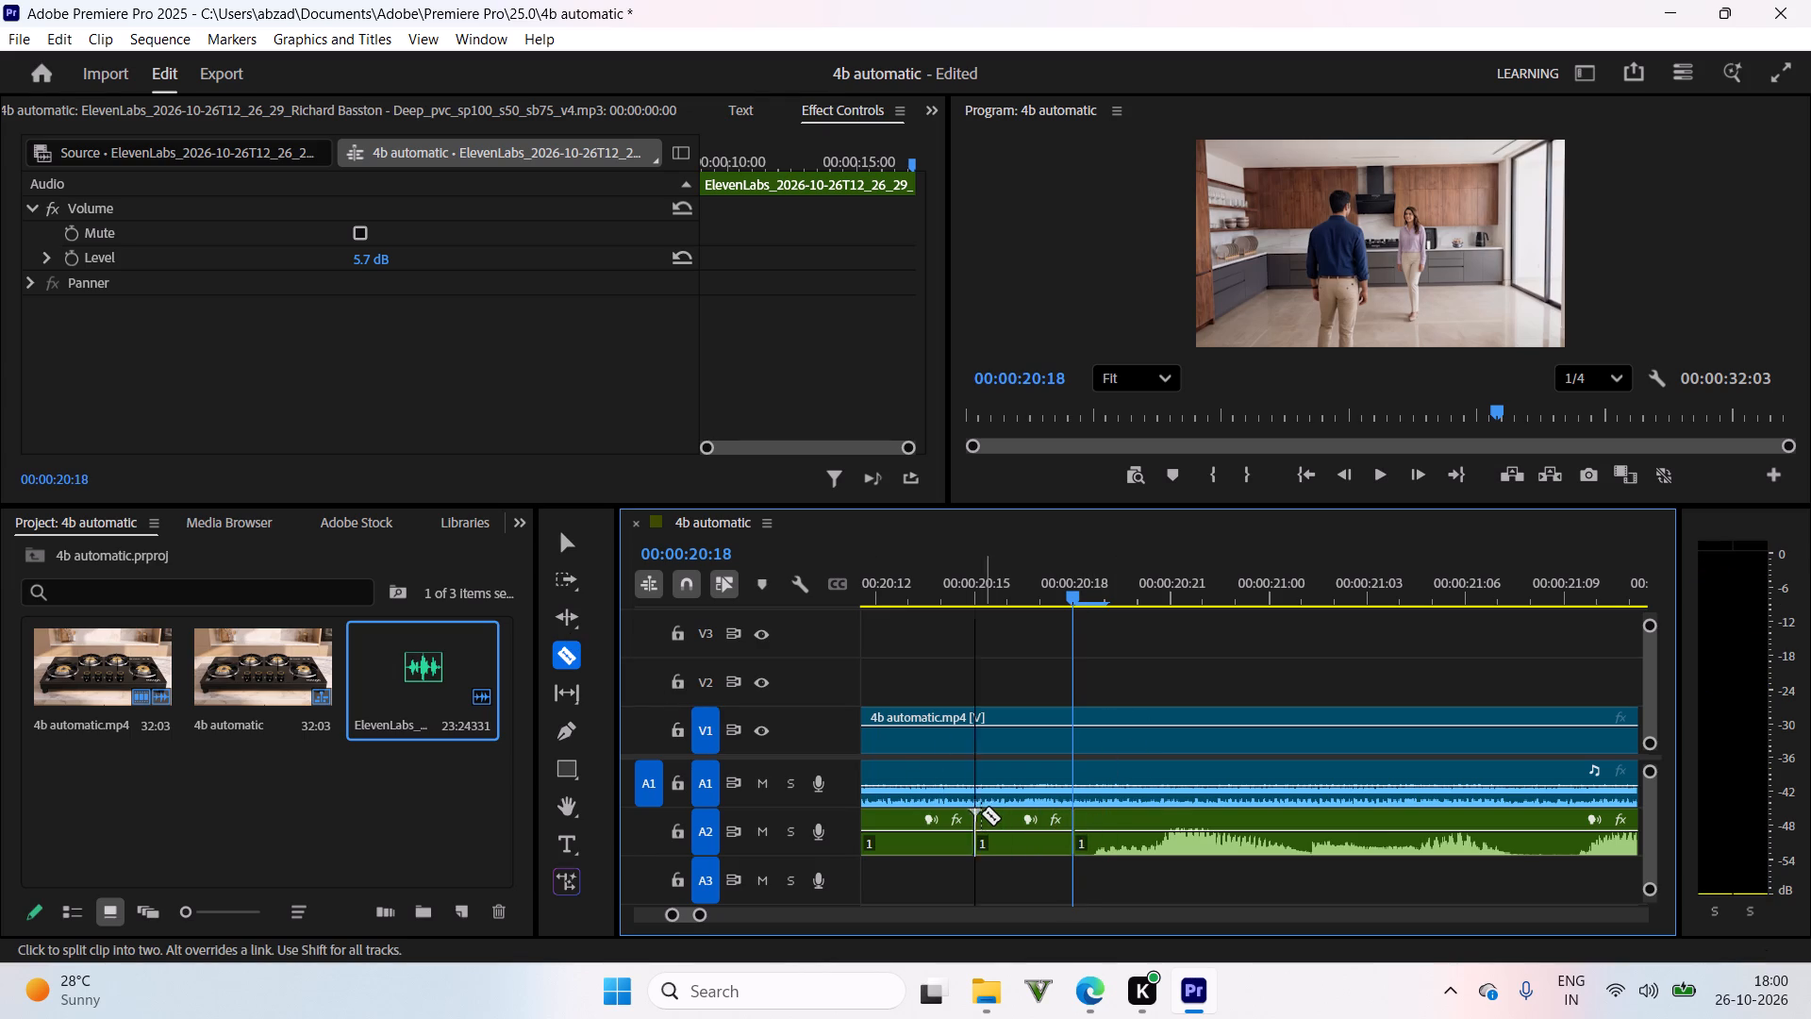
{"action": "key", "text": "ctrl+z"}
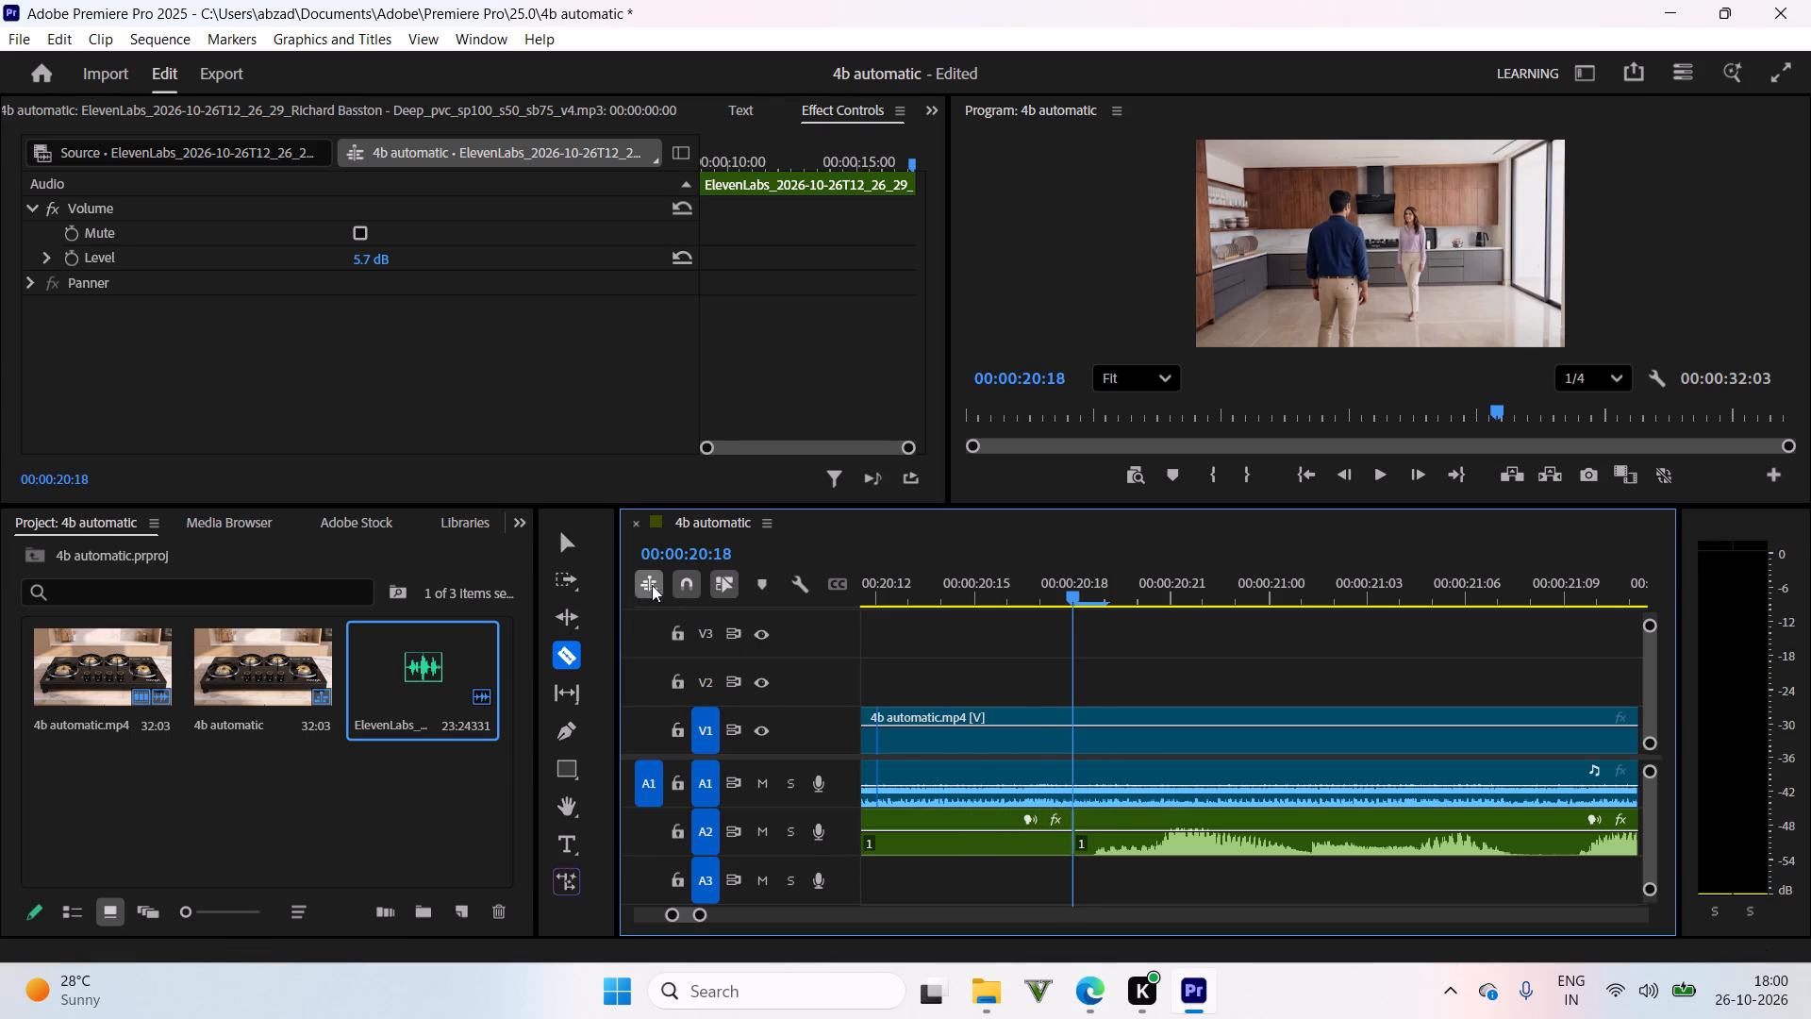
Delete the voice-over segment between the cuts at 00:00:17:06 and 00:00:20:18.
{"action": "left_click", "coordinate": [561, 548]}
{"action": "left_click", "coordinate": [973, 814]}
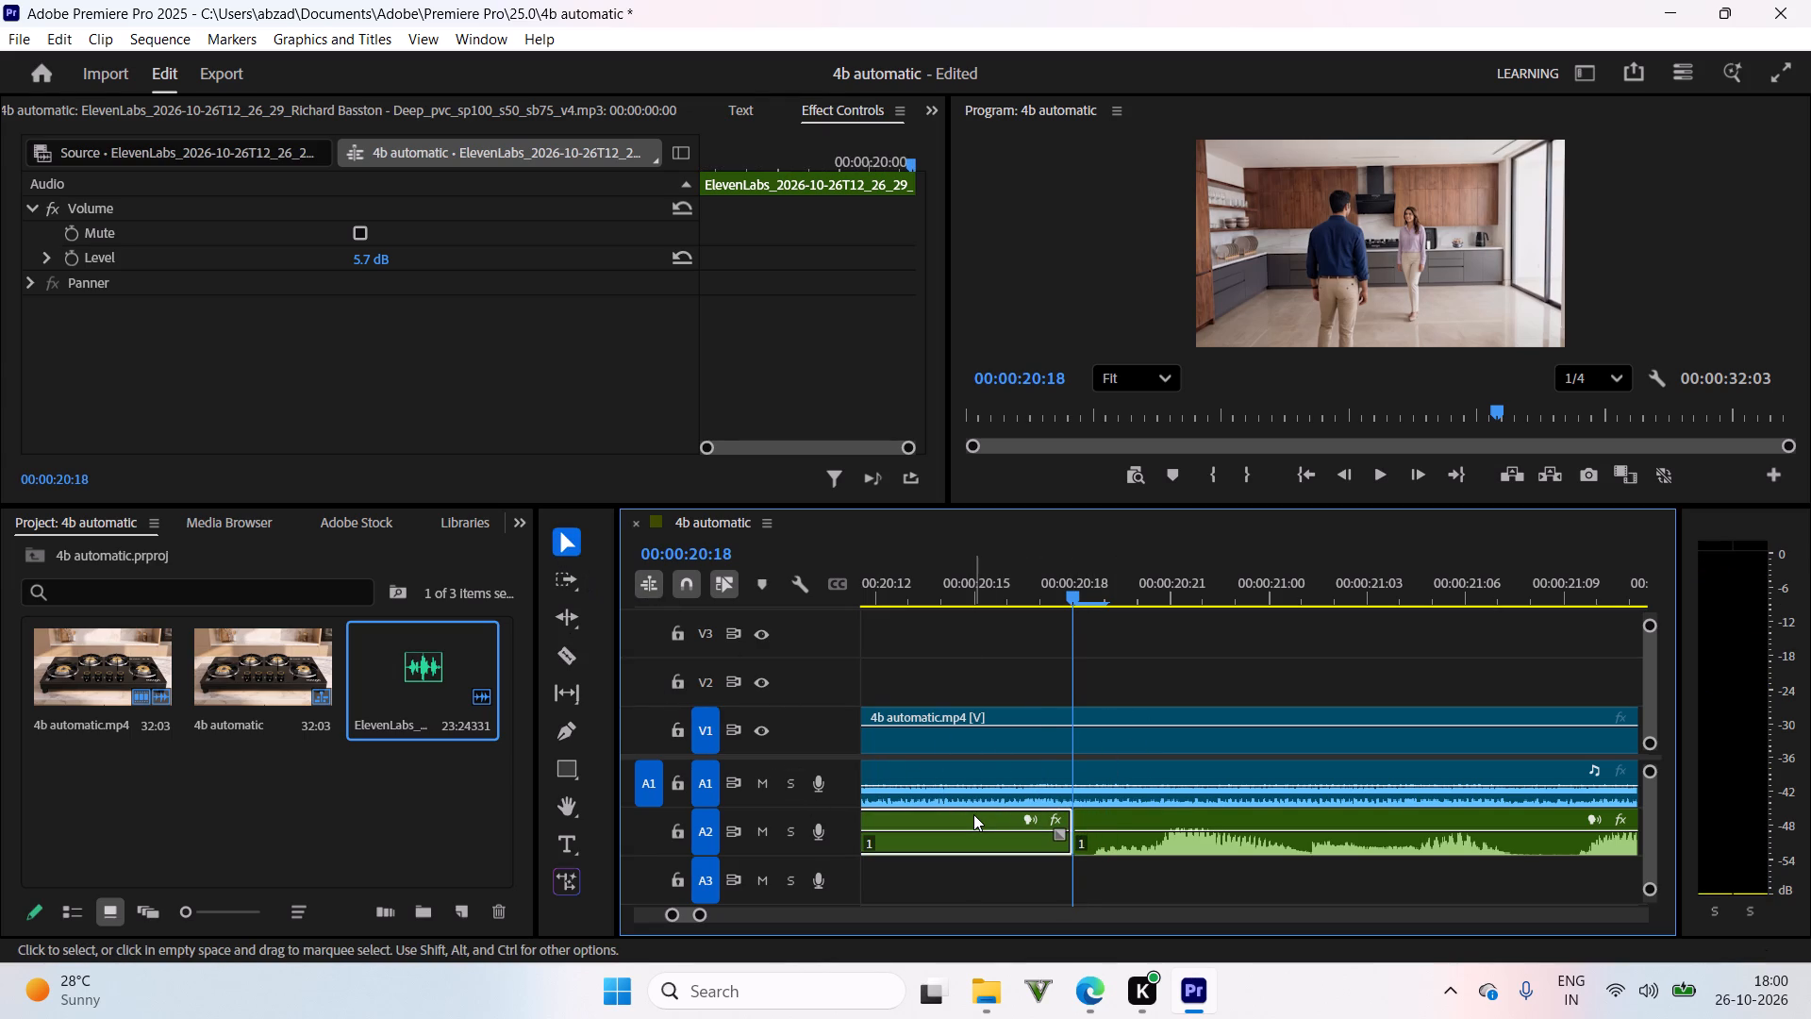
{"action": "key", "text": "BackSpace"}
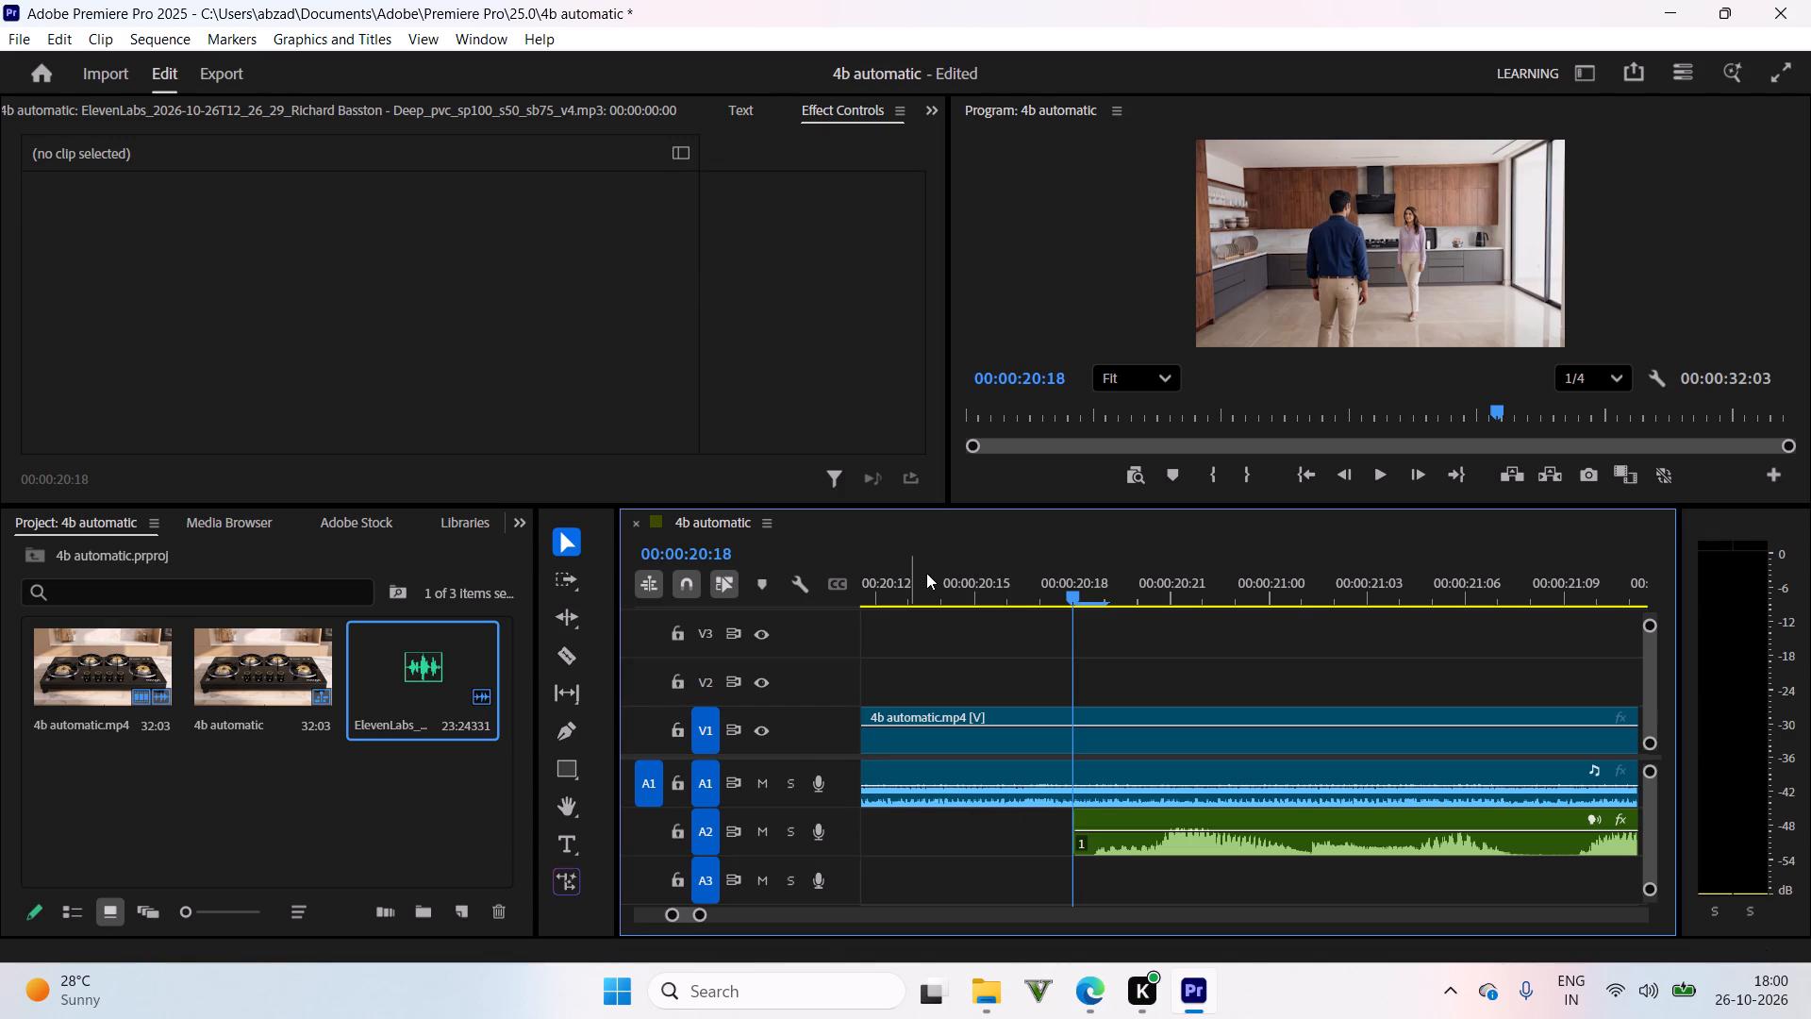
Move the remaining voice-over segment back on A2 so it starts at about 00:00:17:06, directly after the preceding segment.
{"action": "left_click_drag", "start_coordinate": [936, 592], "coordinate": [724, 645]}
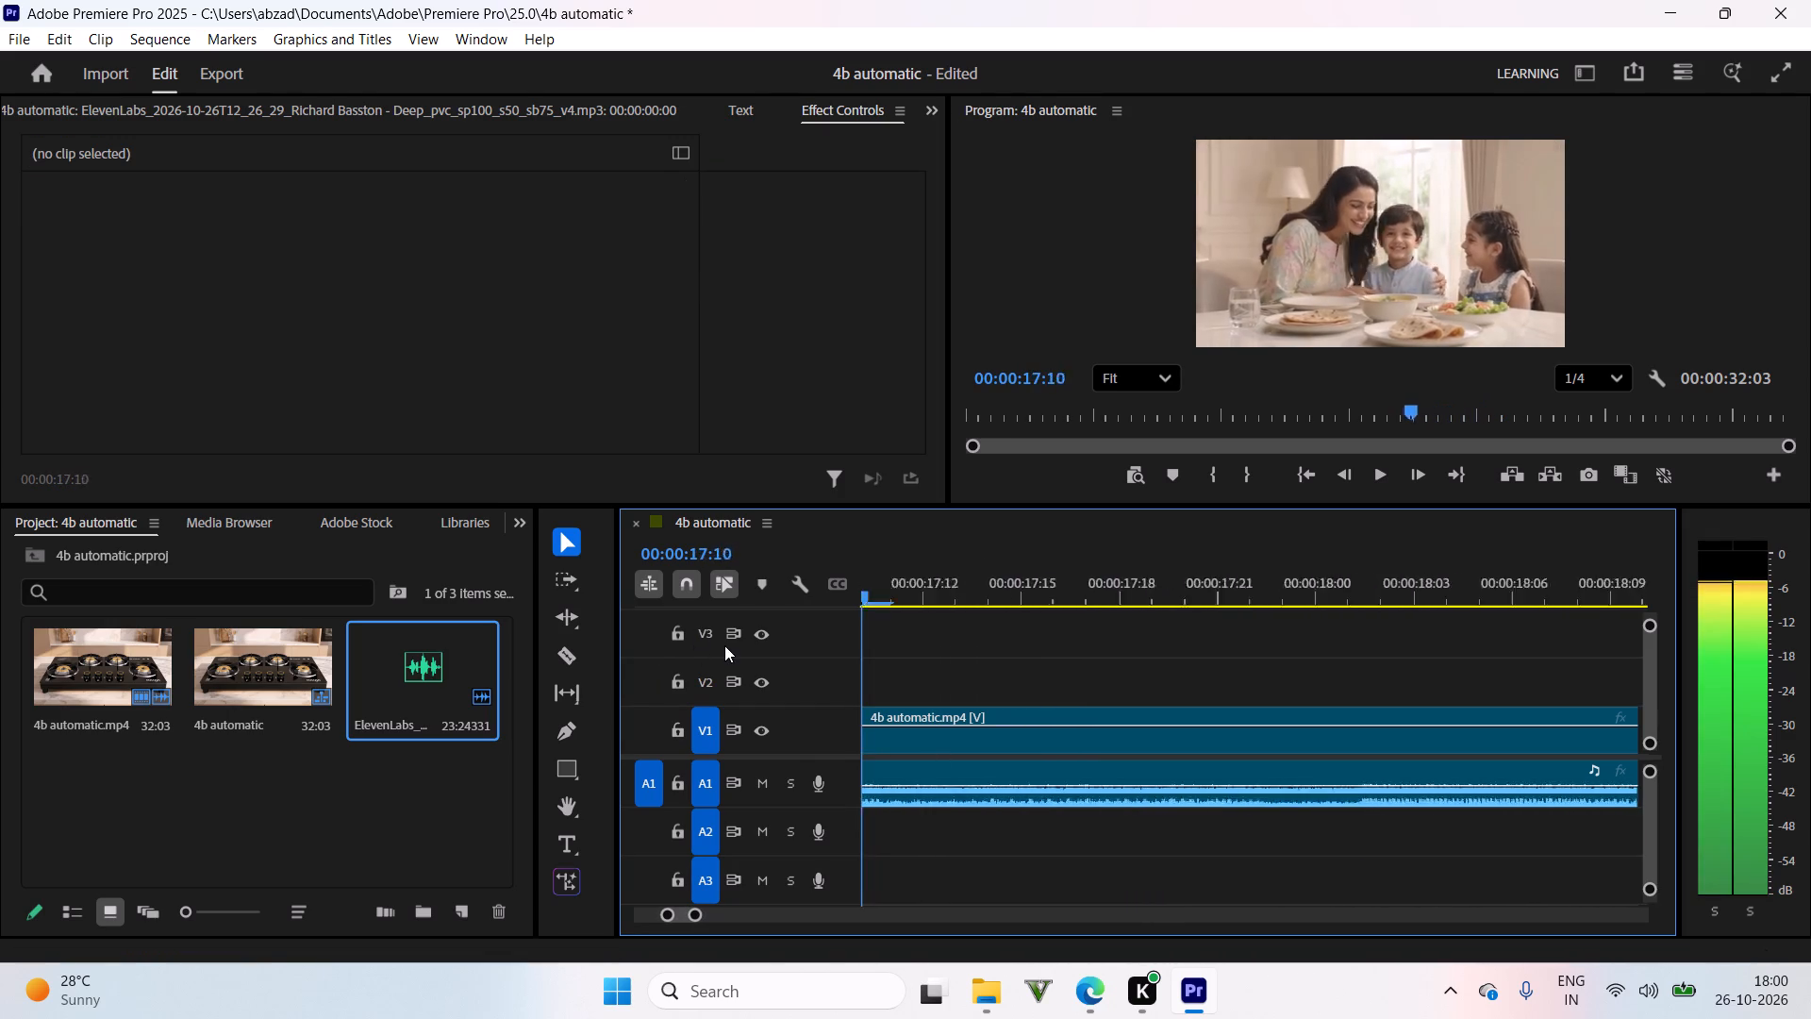
{"action": "left_click_drag", "start_coordinate": [724, 645], "coordinate": [1810, 797]}
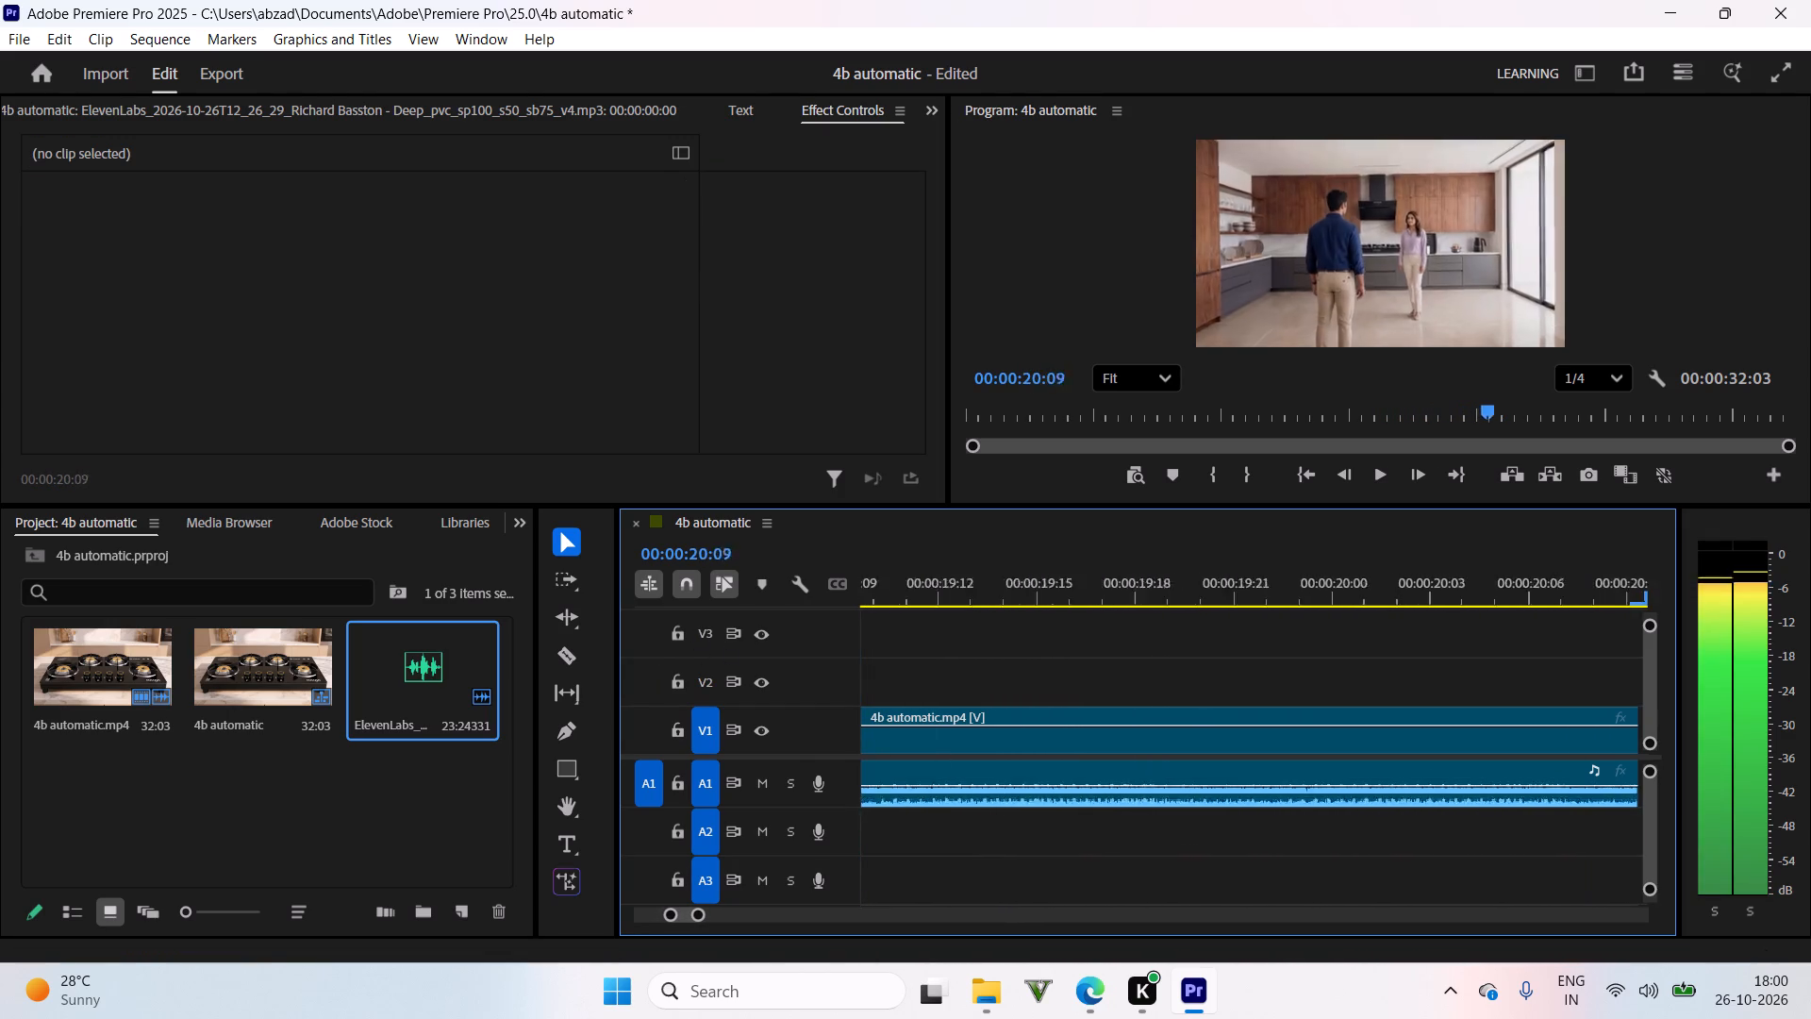
{"action": "left_click_drag", "start_coordinate": [1810, 797], "coordinate": [941, 759]}
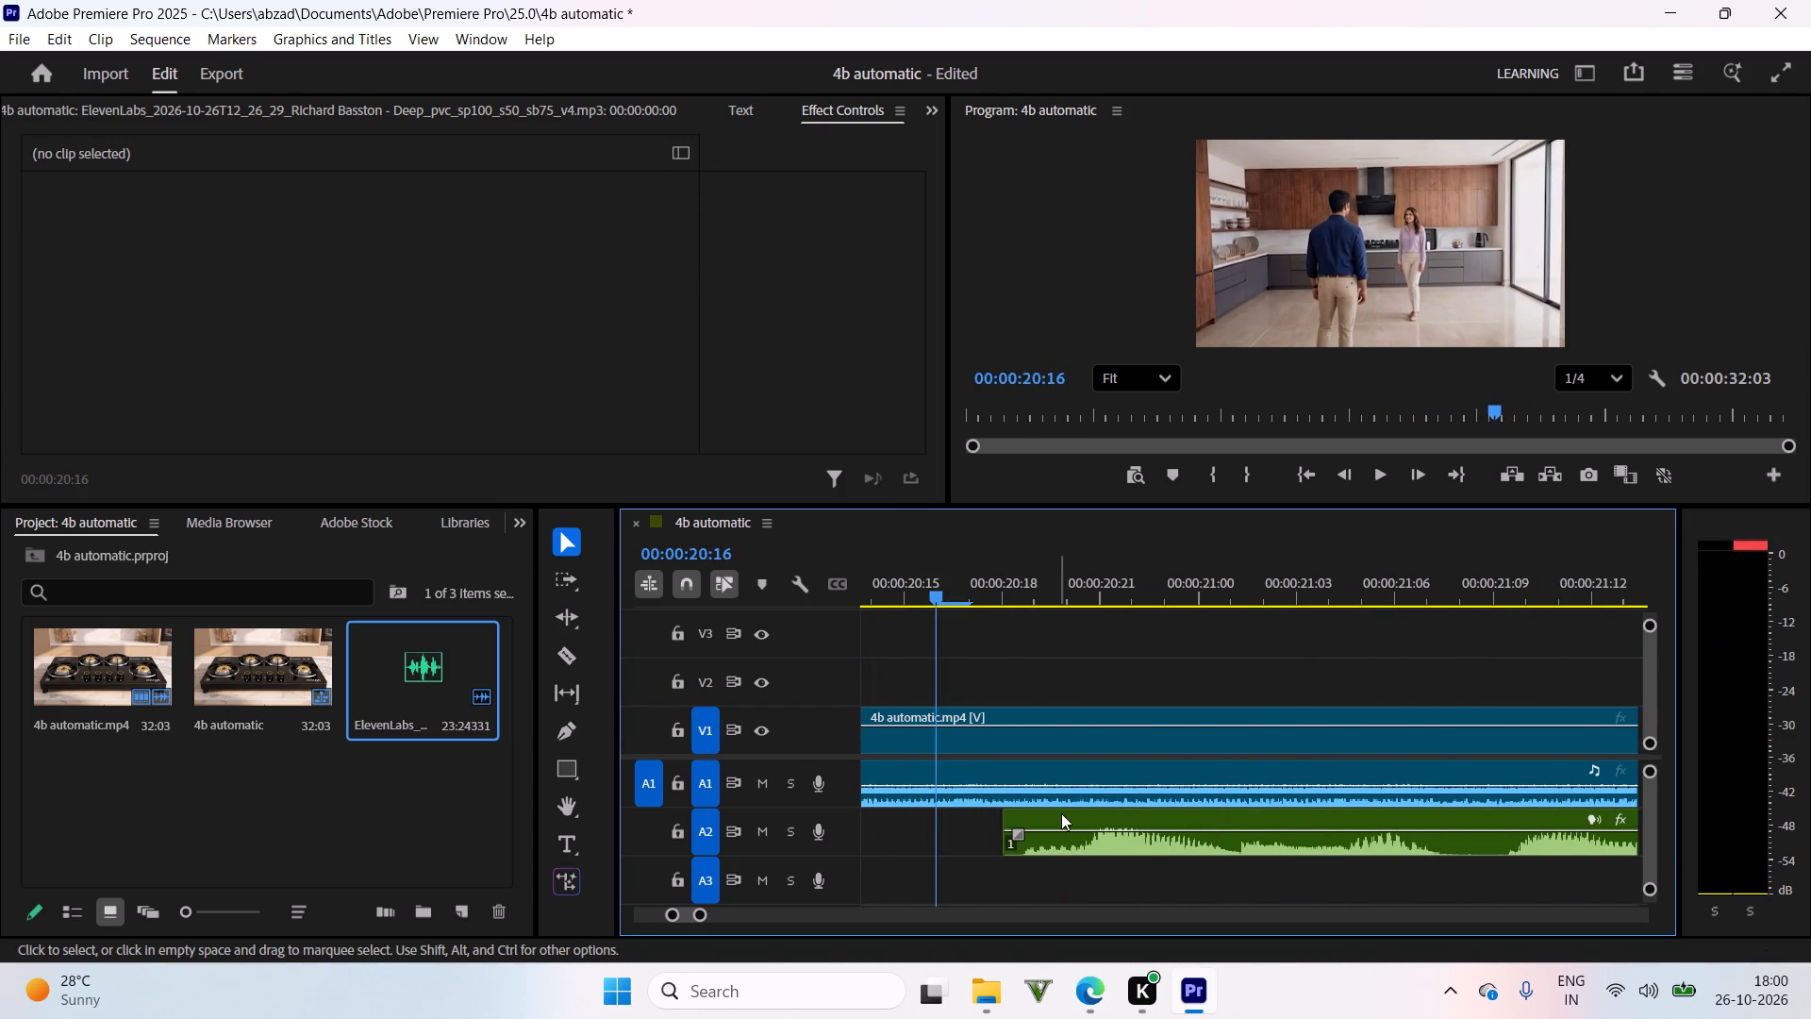
{"action": "left_click_drag", "start_coordinate": [1070, 819], "coordinate": [828, 820]}
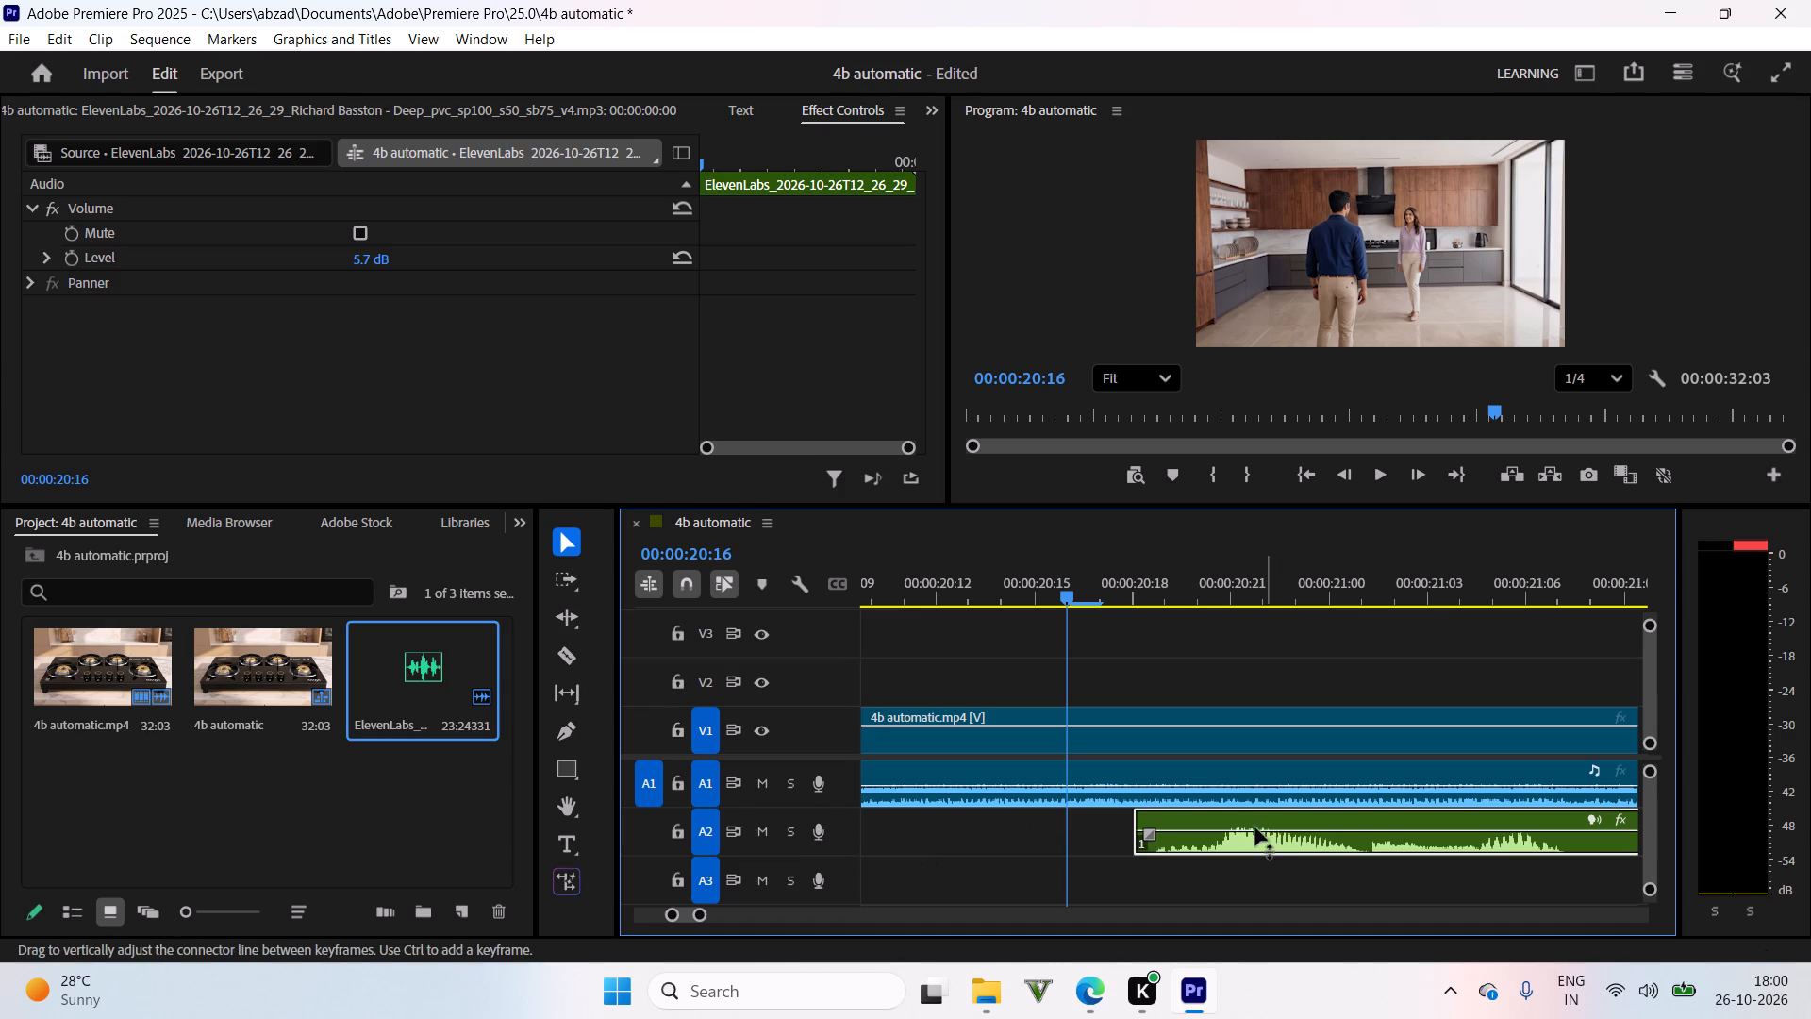
{"action": "left_click_drag", "start_coordinate": [1236, 818], "coordinate": [872, 808]}
{"action": "left_click_drag", "start_coordinate": [1055, 597], "coordinate": [978, 674]}
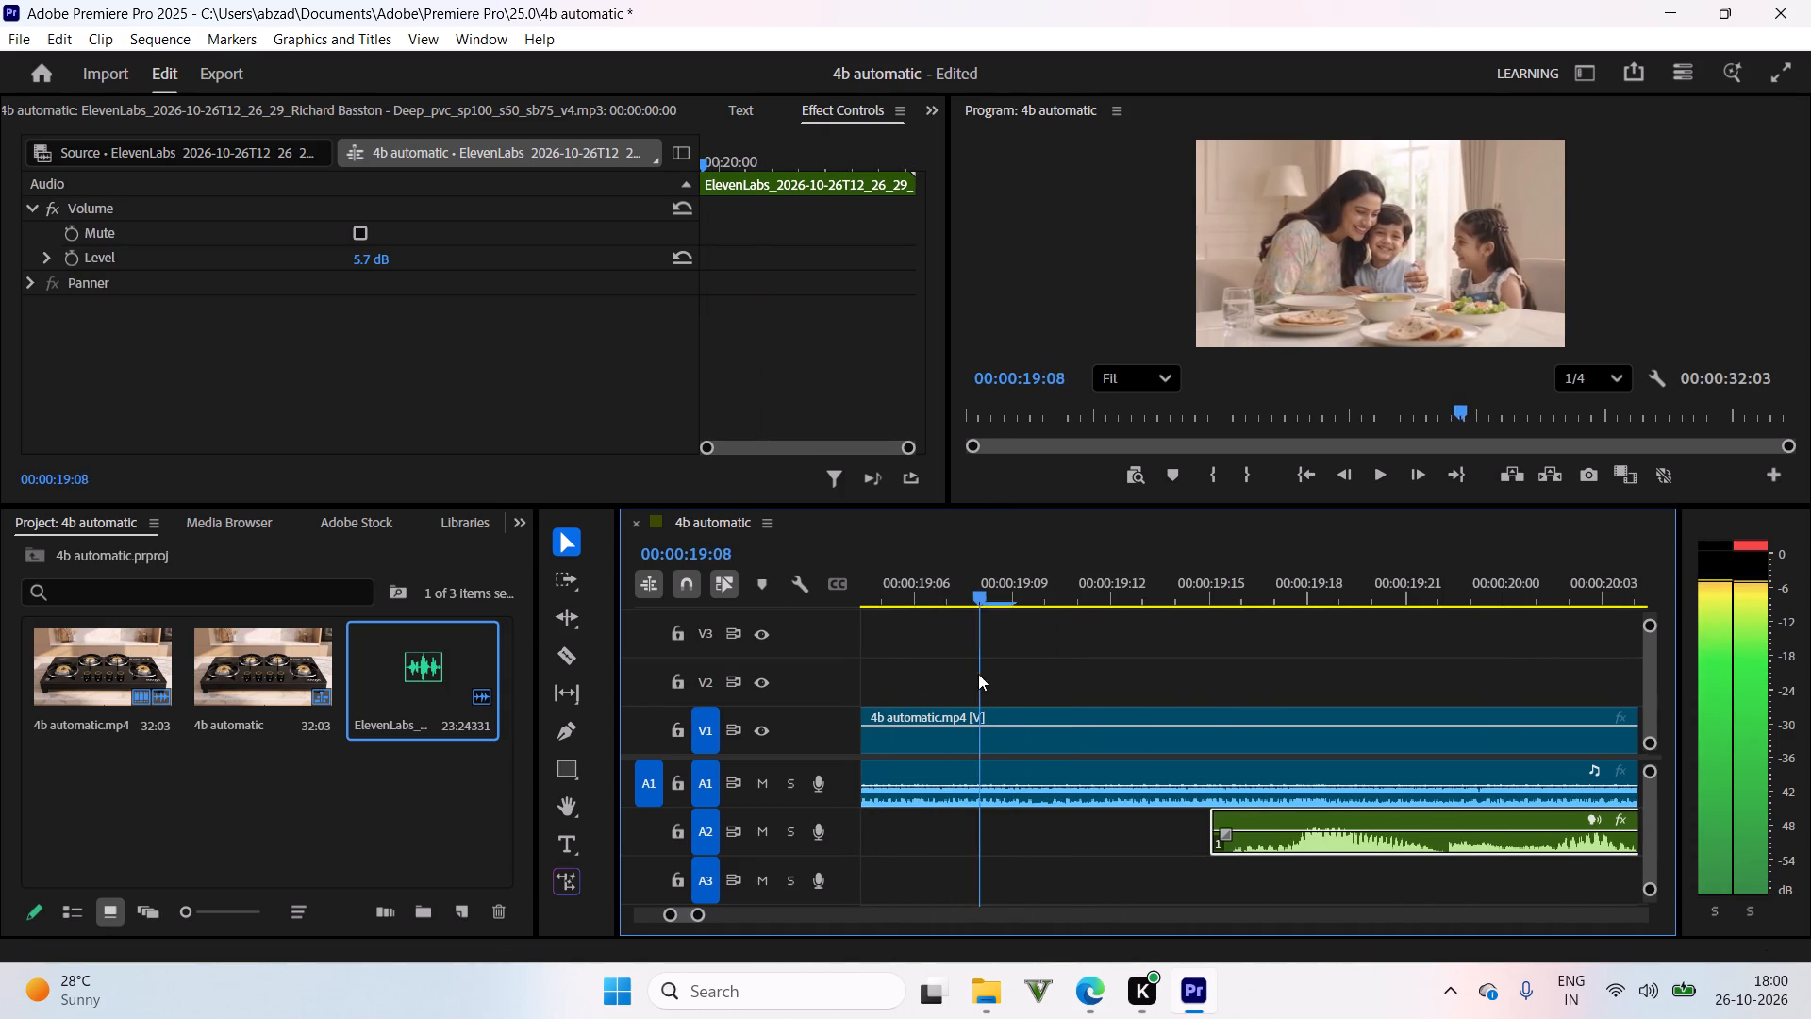
{"action": "left_click_drag", "start_coordinate": [978, 674], "coordinate": [1623, 749]}
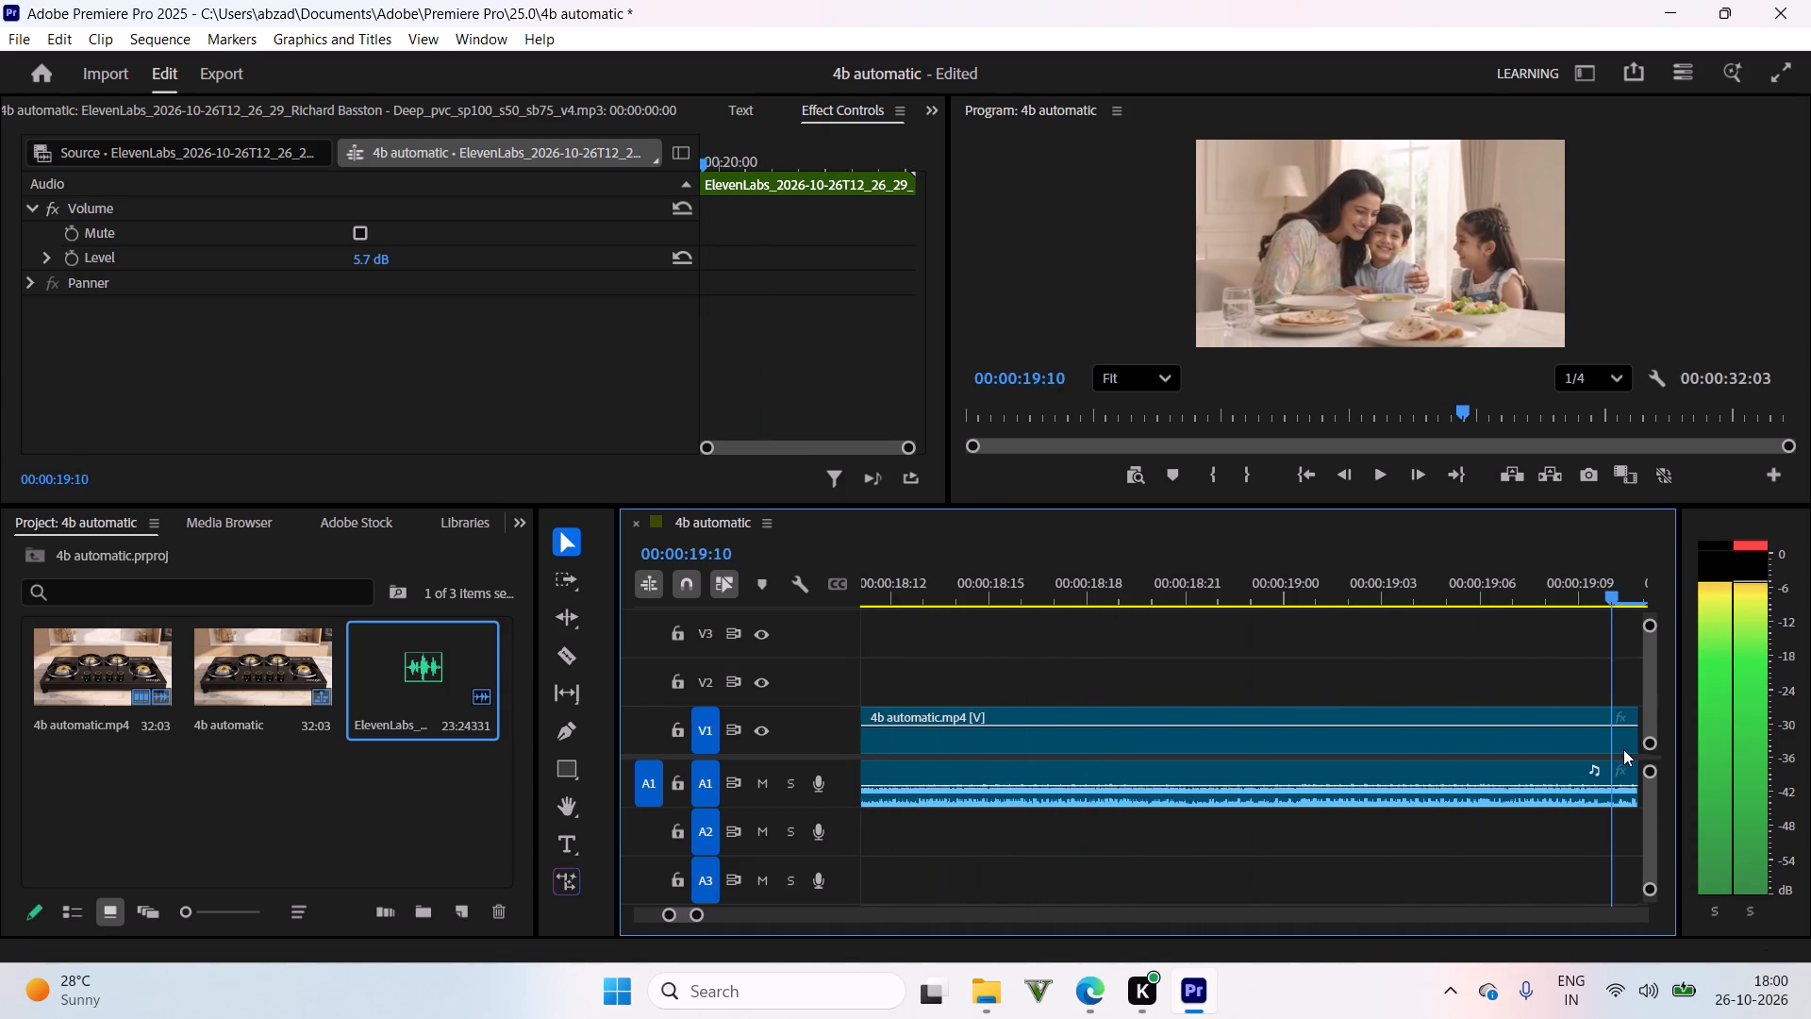
{"action": "left_click_drag", "start_coordinate": [1623, 749], "coordinate": [1423, 766]}
{"action": "left_click_drag", "start_coordinate": [695, 917], "coordinate": [749, 914]}
{"action": "left_click_drag", "start_coordinate": [1336, 814], "coordinate": [1264, 819]}
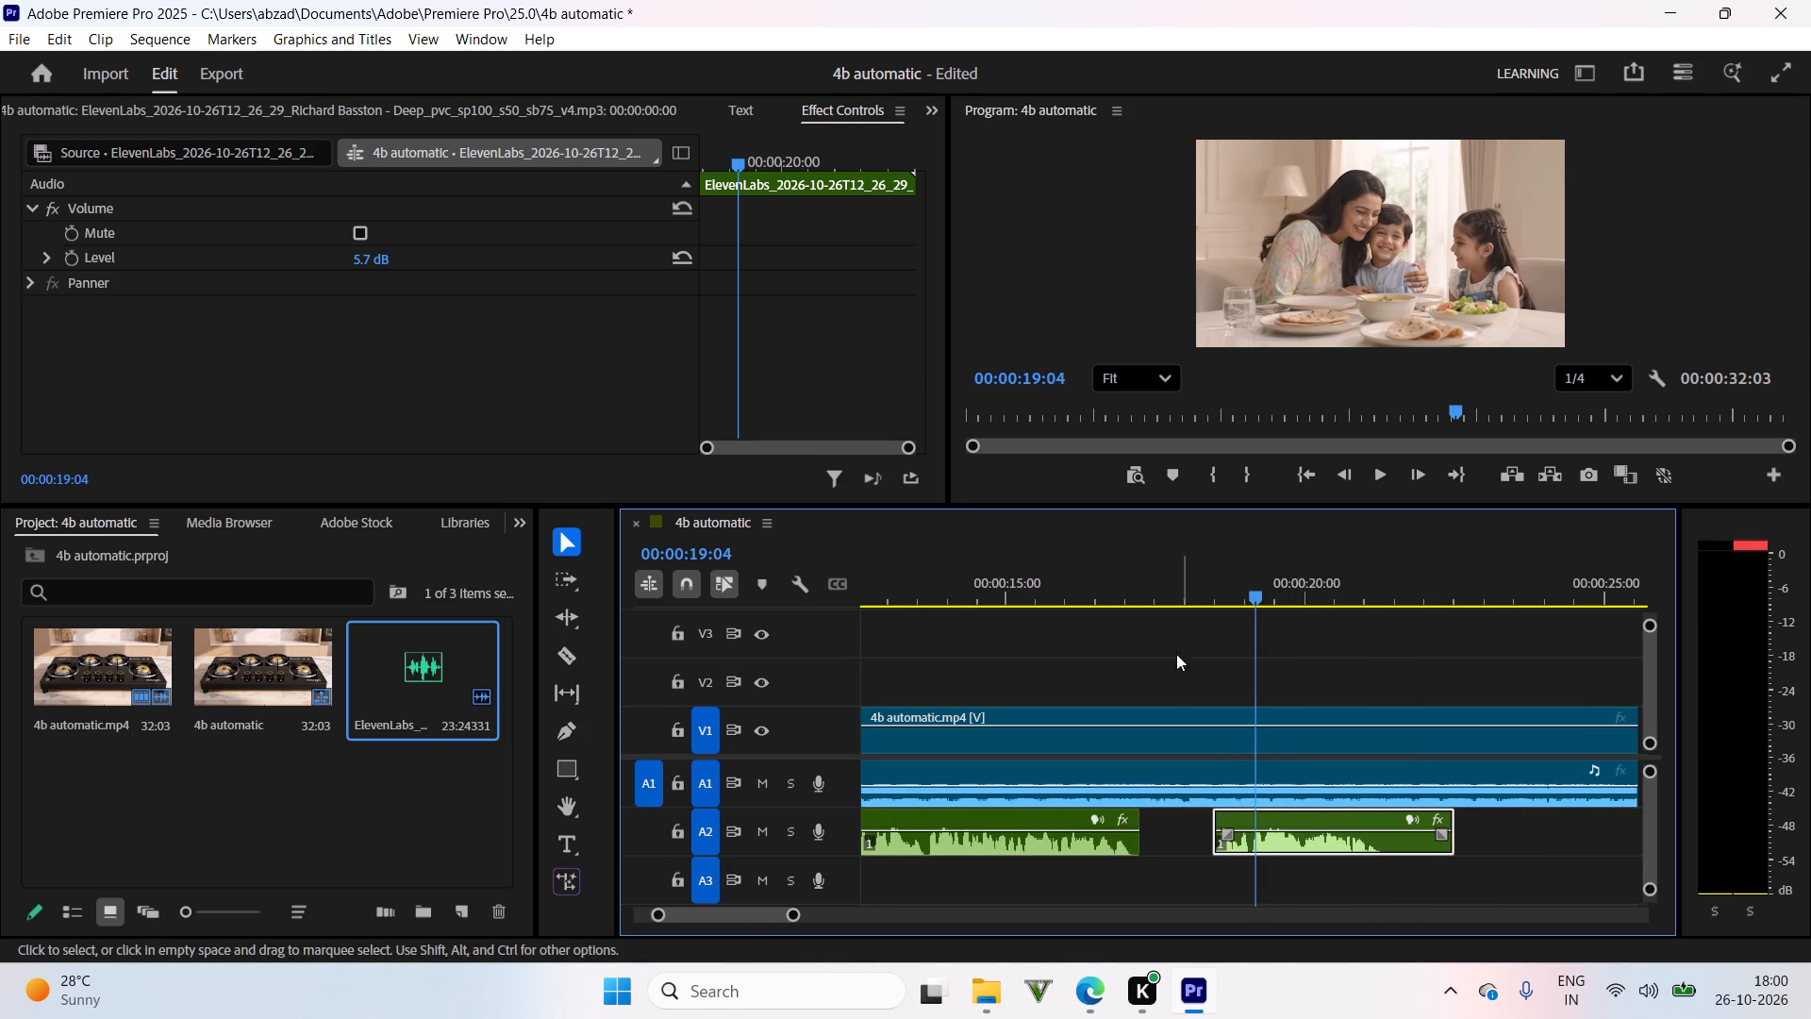
{"action": "left_click_drag", "start_coordinate": [1185, 587], "coordinate": [1138, 617]}
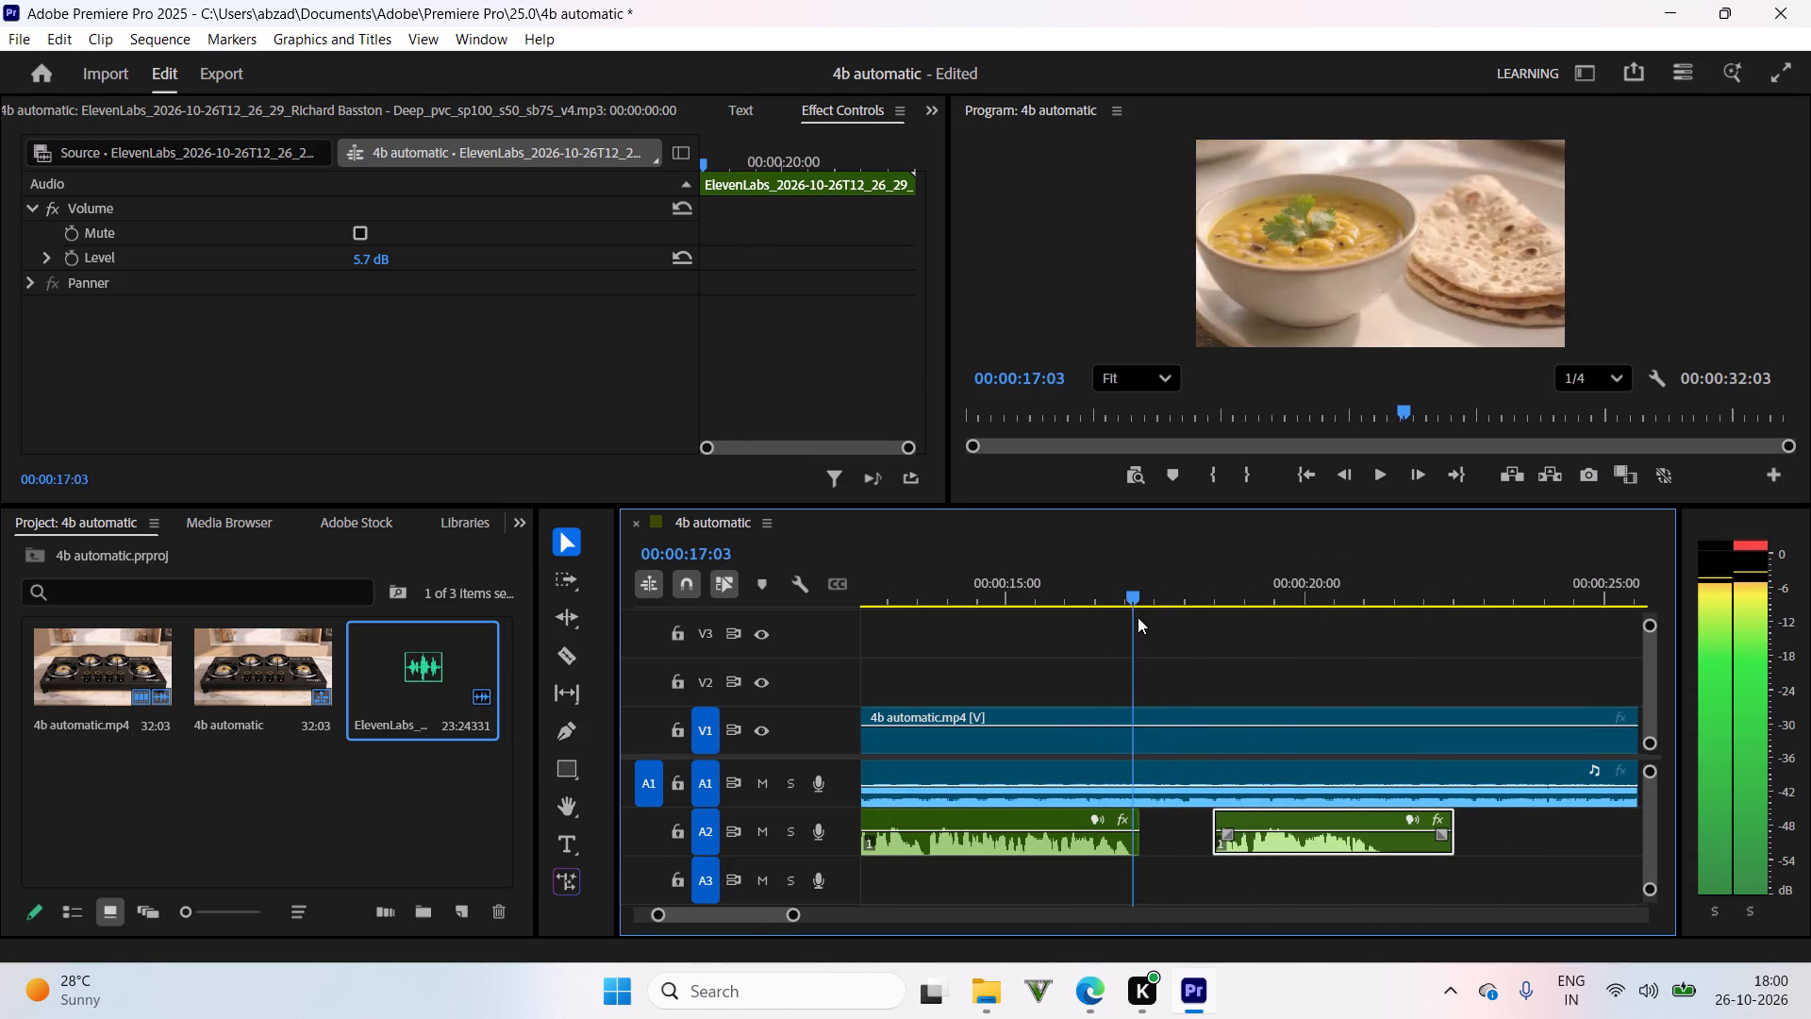
{"action": "left_click_drag", "start_coordinate": [1138, 617], "coordinate": [1142, 612]}
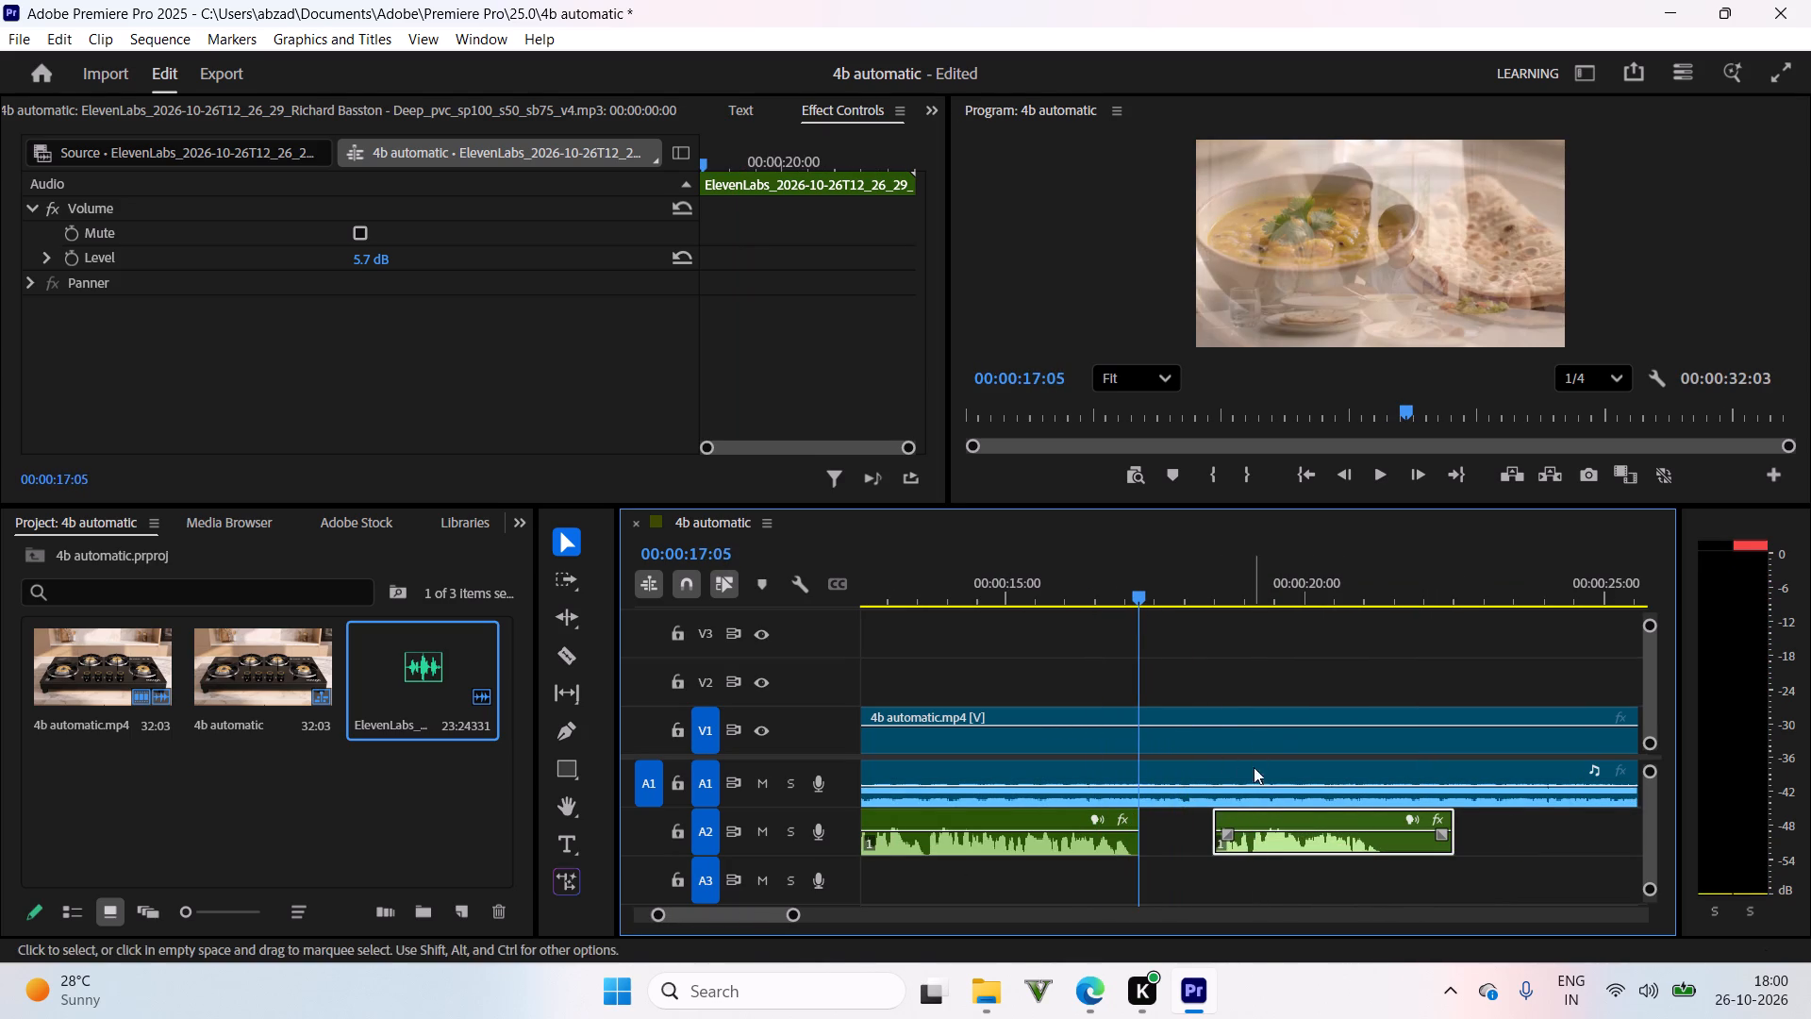
{"action": "left_click_drag", "start_coordinate": [1261, 802], "coordinate": [1233, 800]}
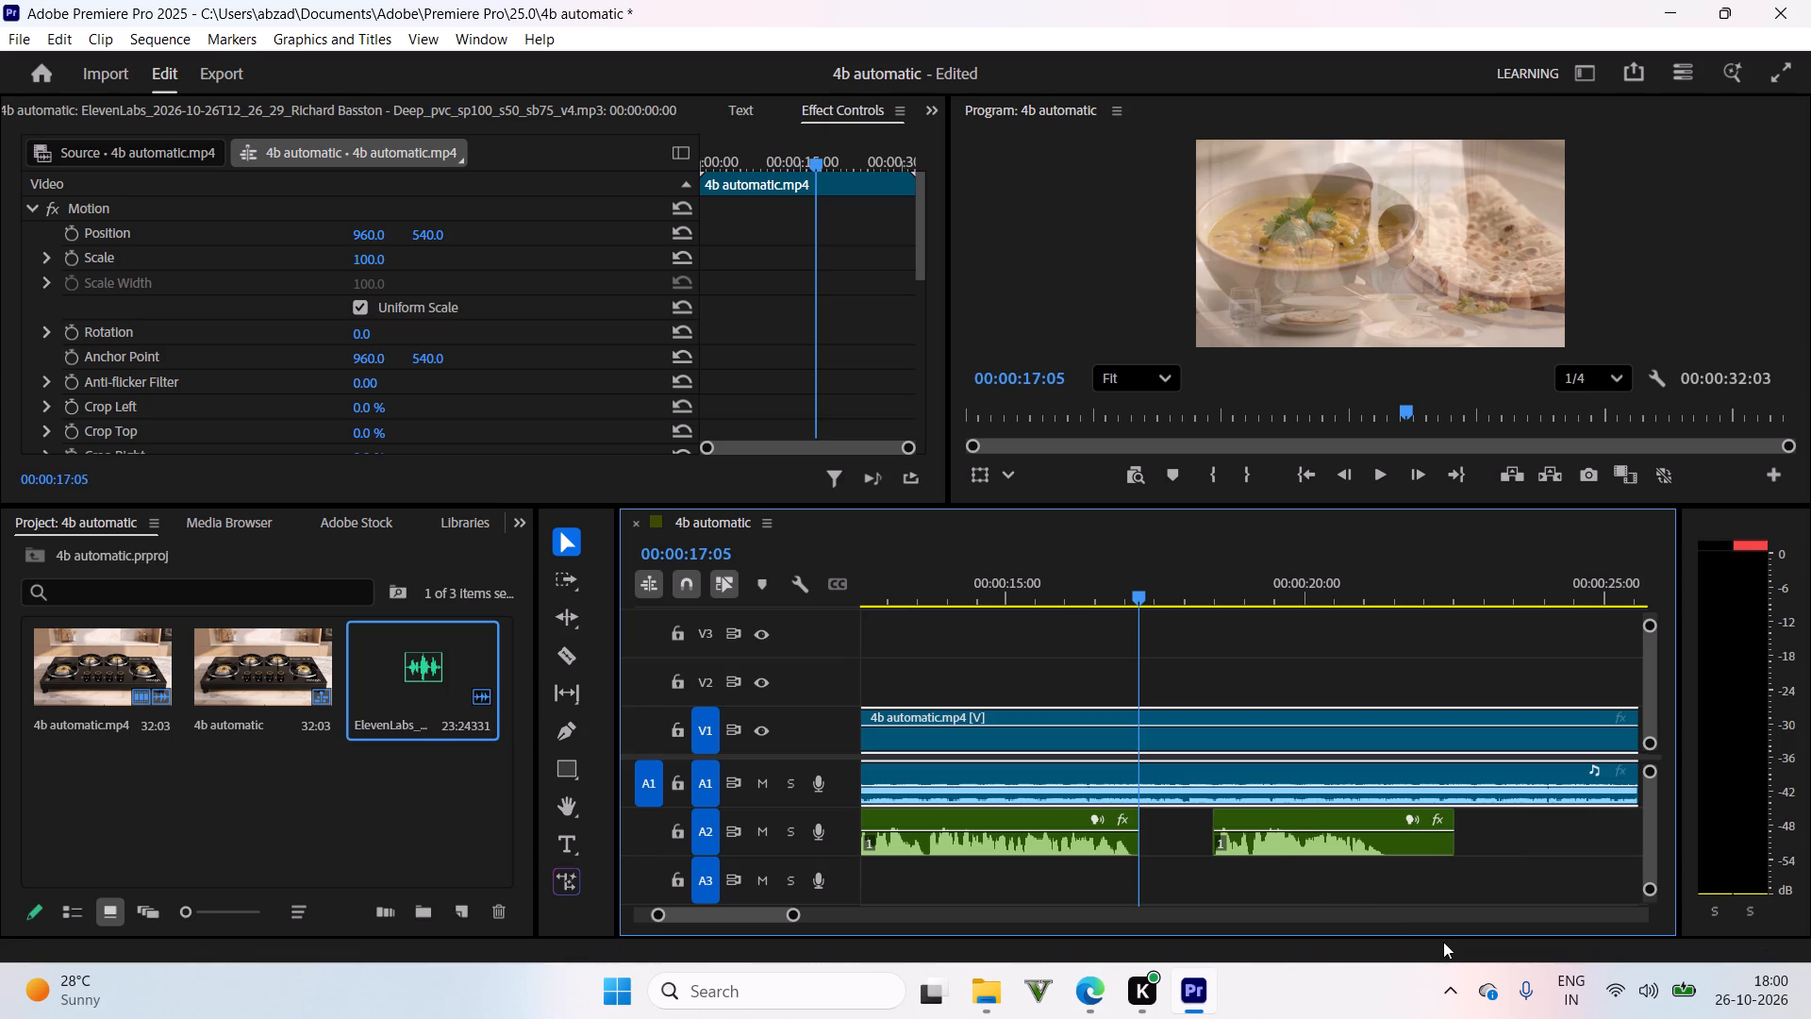
{"action": "key", "text": "ctrl+z"}
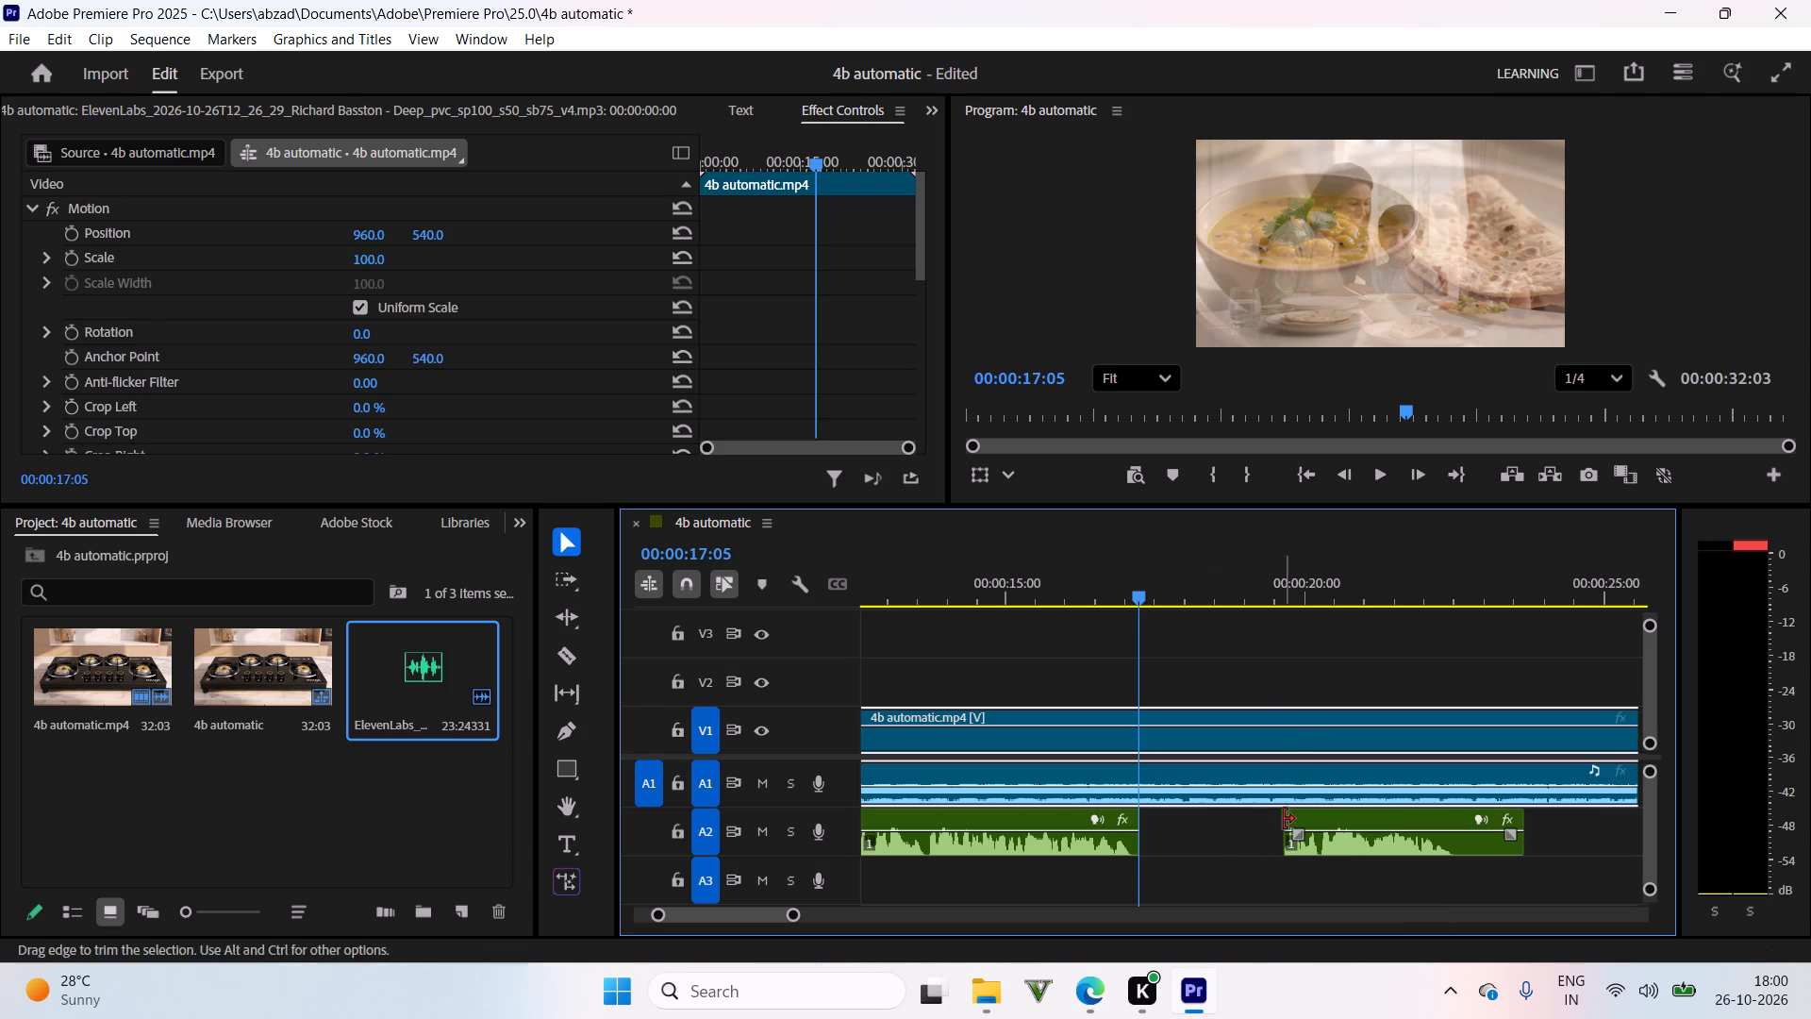
{"action": "left_click_drag", "start_coordinate": [1337, 816], "coordinate": [1215, 822]}
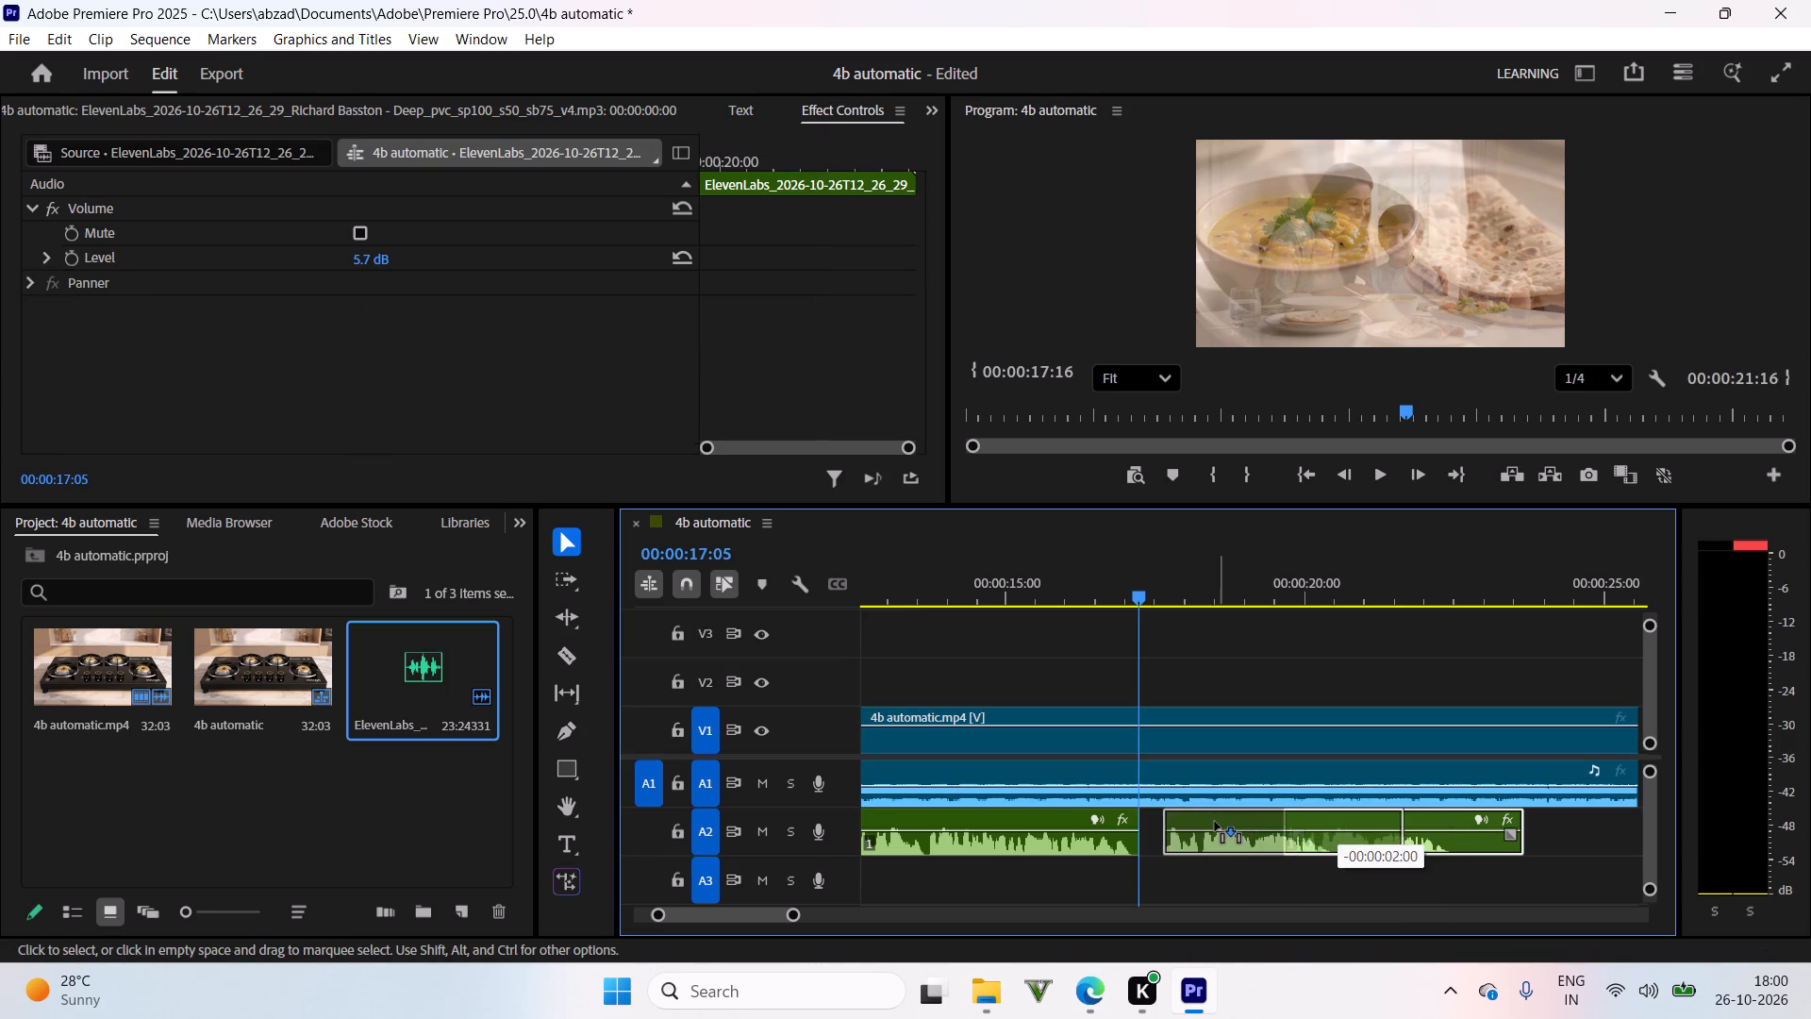
{"action": "left_click_drag", "start_coordinate": [1215, 822], "coordinate": [1205, 822]}
Play the voice-over across the new join to check its timing against the family dining and kitchen shots.
{"action": "key", "text": "space"}
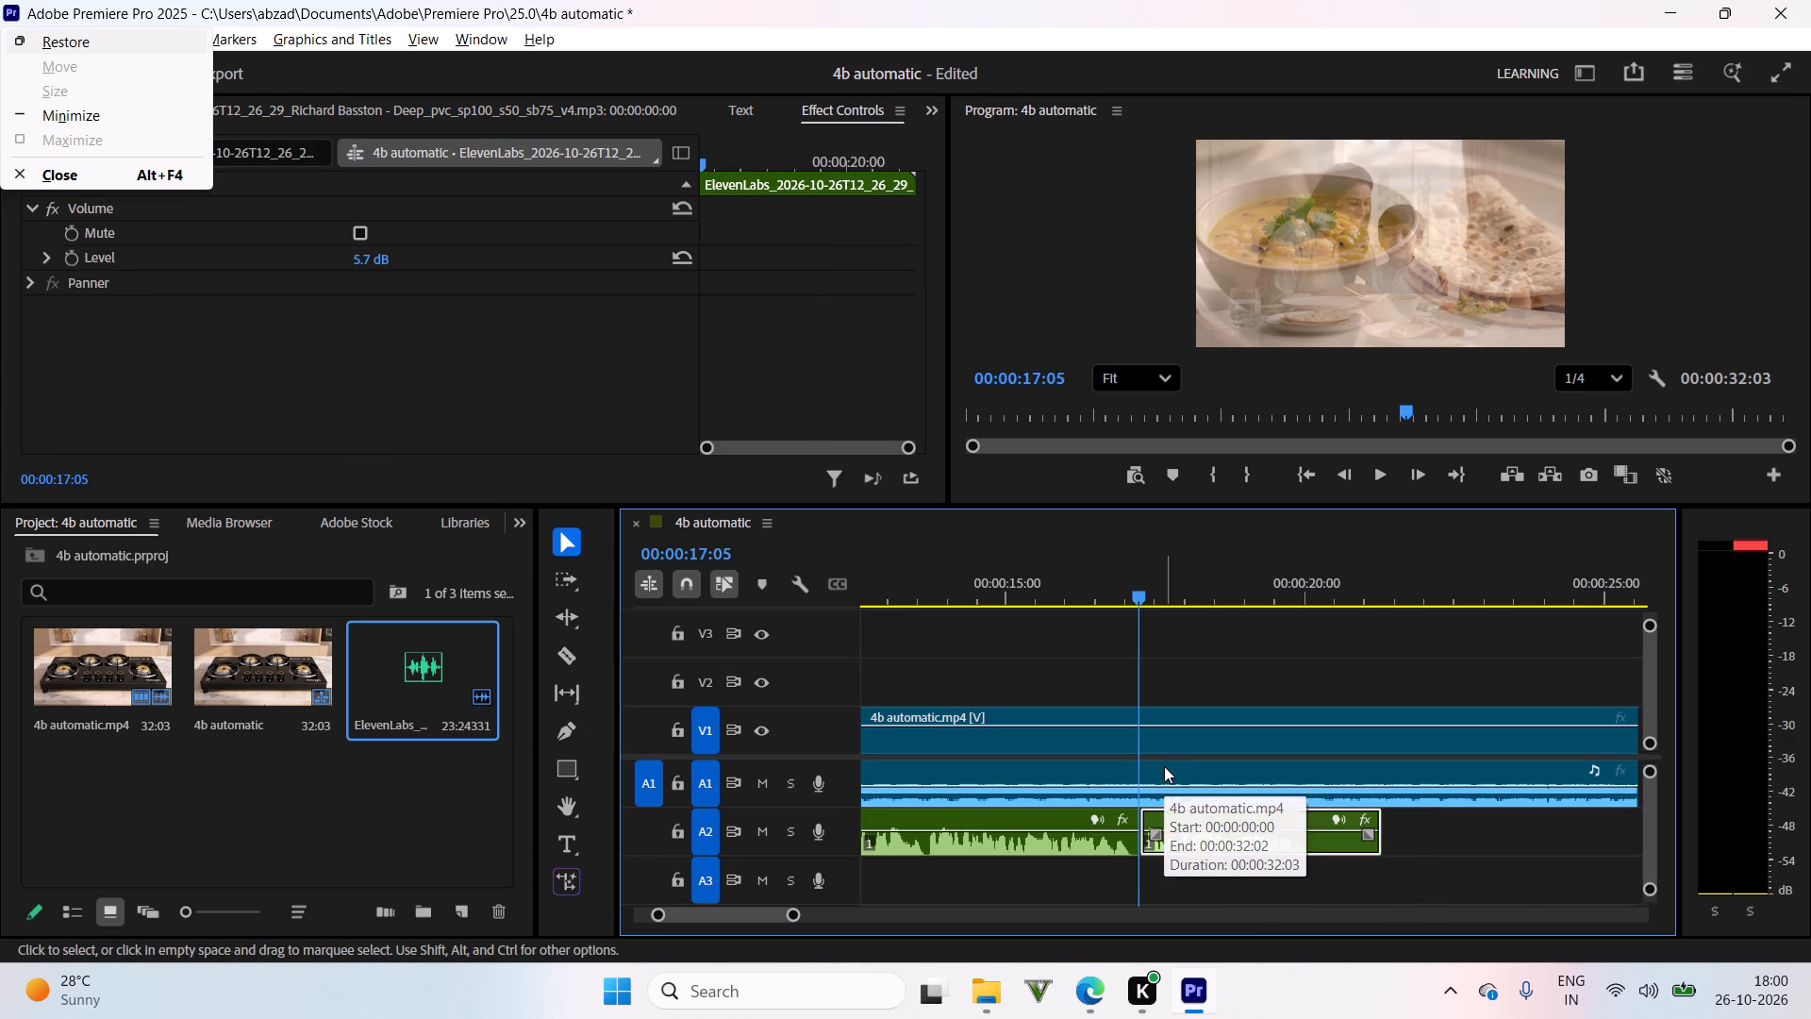
{"action": "left_click", "coordinate": [1271, 910]}
{"action": "left_click_drag", "start_coordinate": [1015, 593], "coordinate": [1012, 660]}
{"action": "key", "text": "space"}
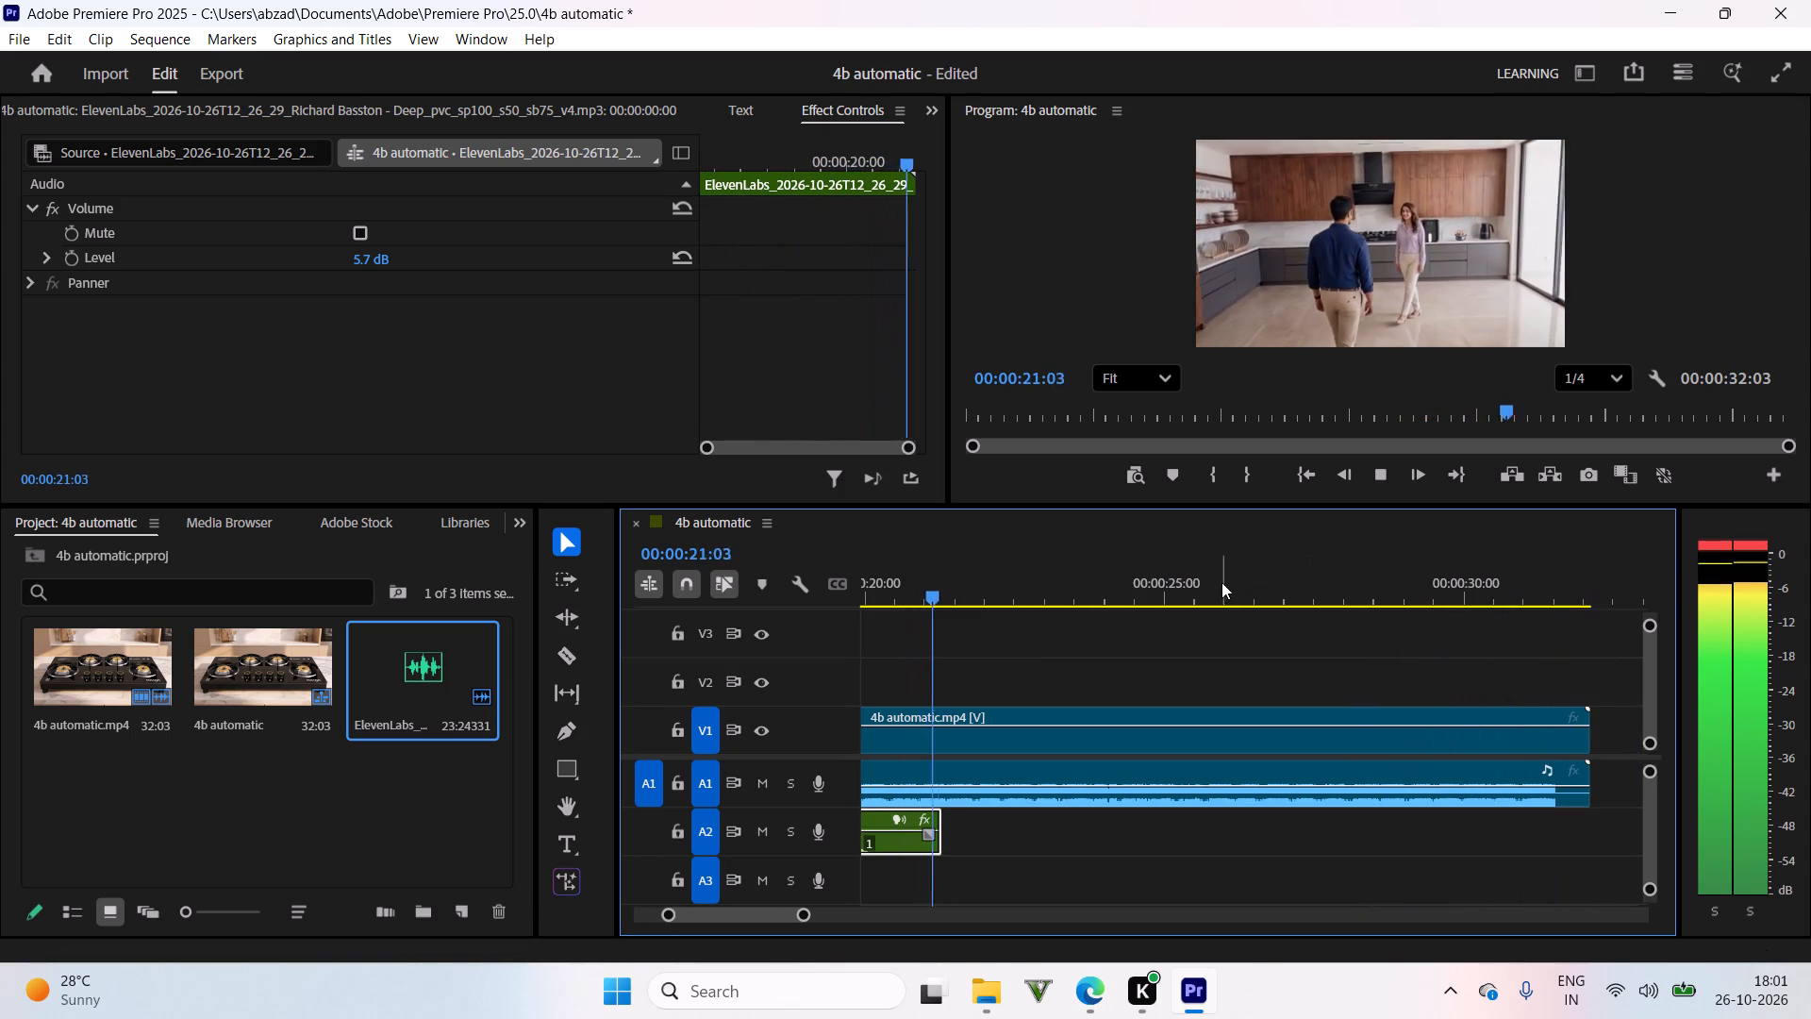
{"action": "left_click_drag", "start_coordinate": [1203, 586], "coordinate": [1028, 634]}
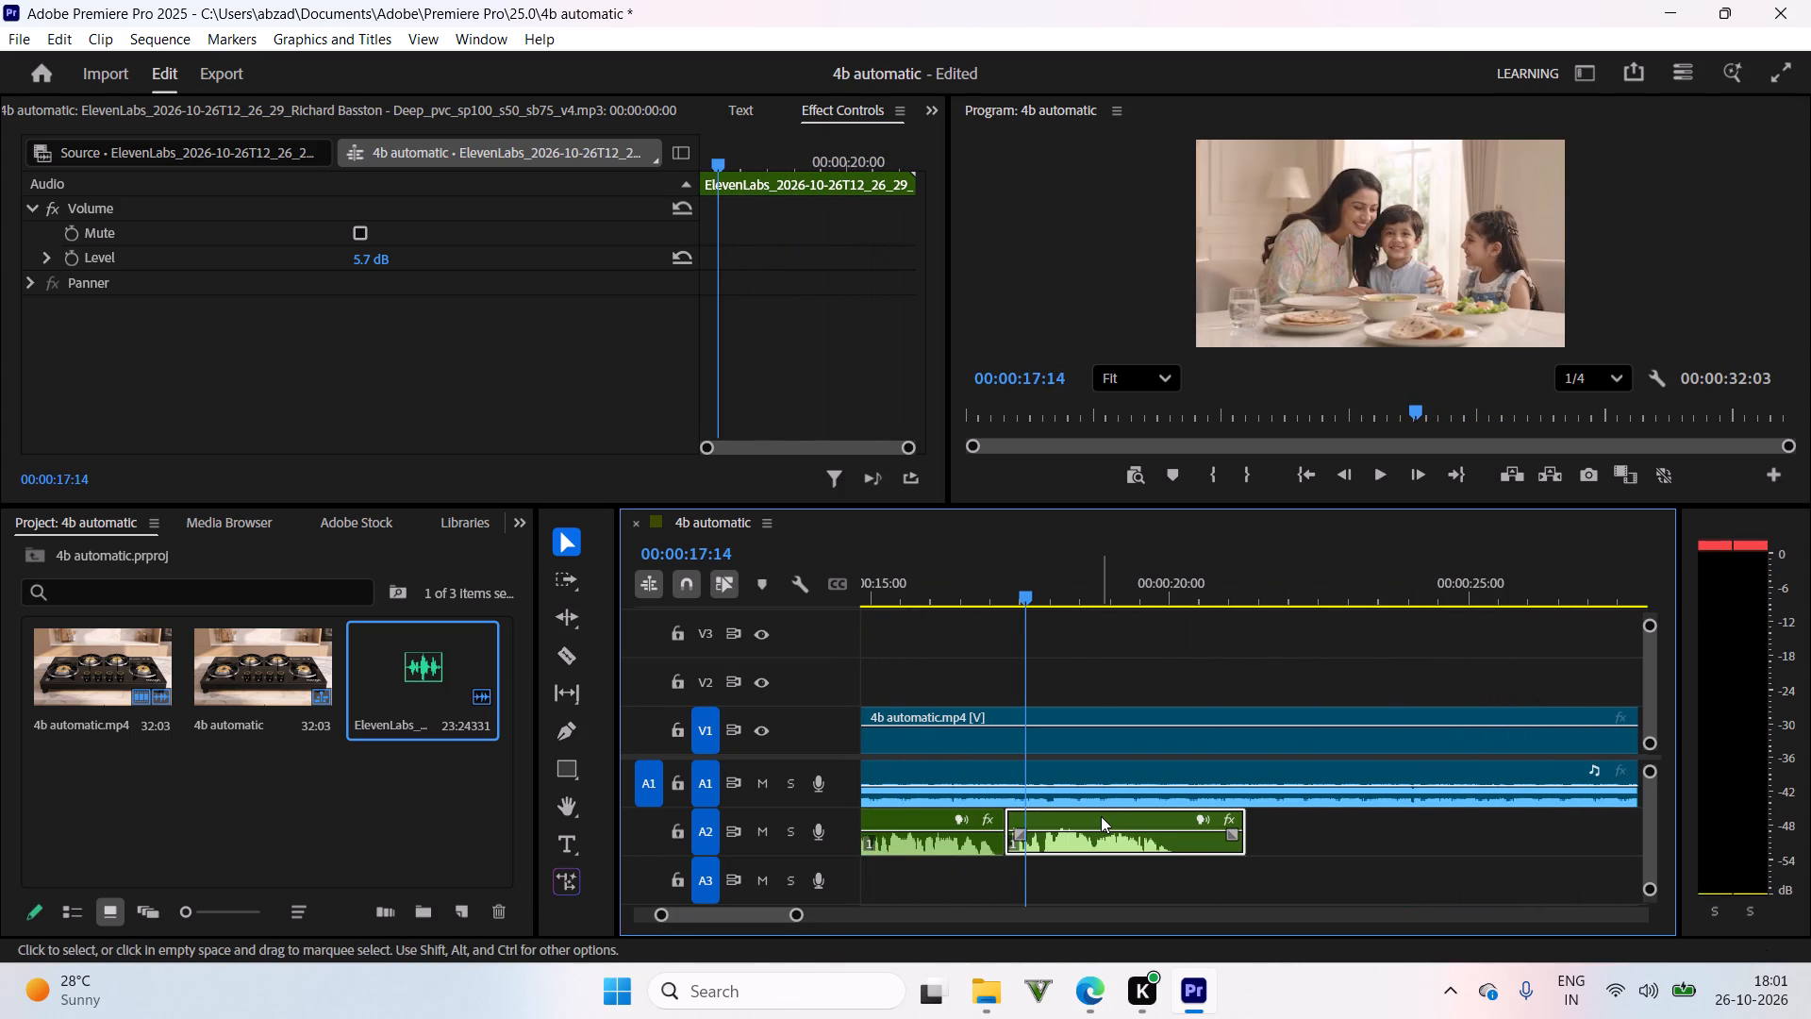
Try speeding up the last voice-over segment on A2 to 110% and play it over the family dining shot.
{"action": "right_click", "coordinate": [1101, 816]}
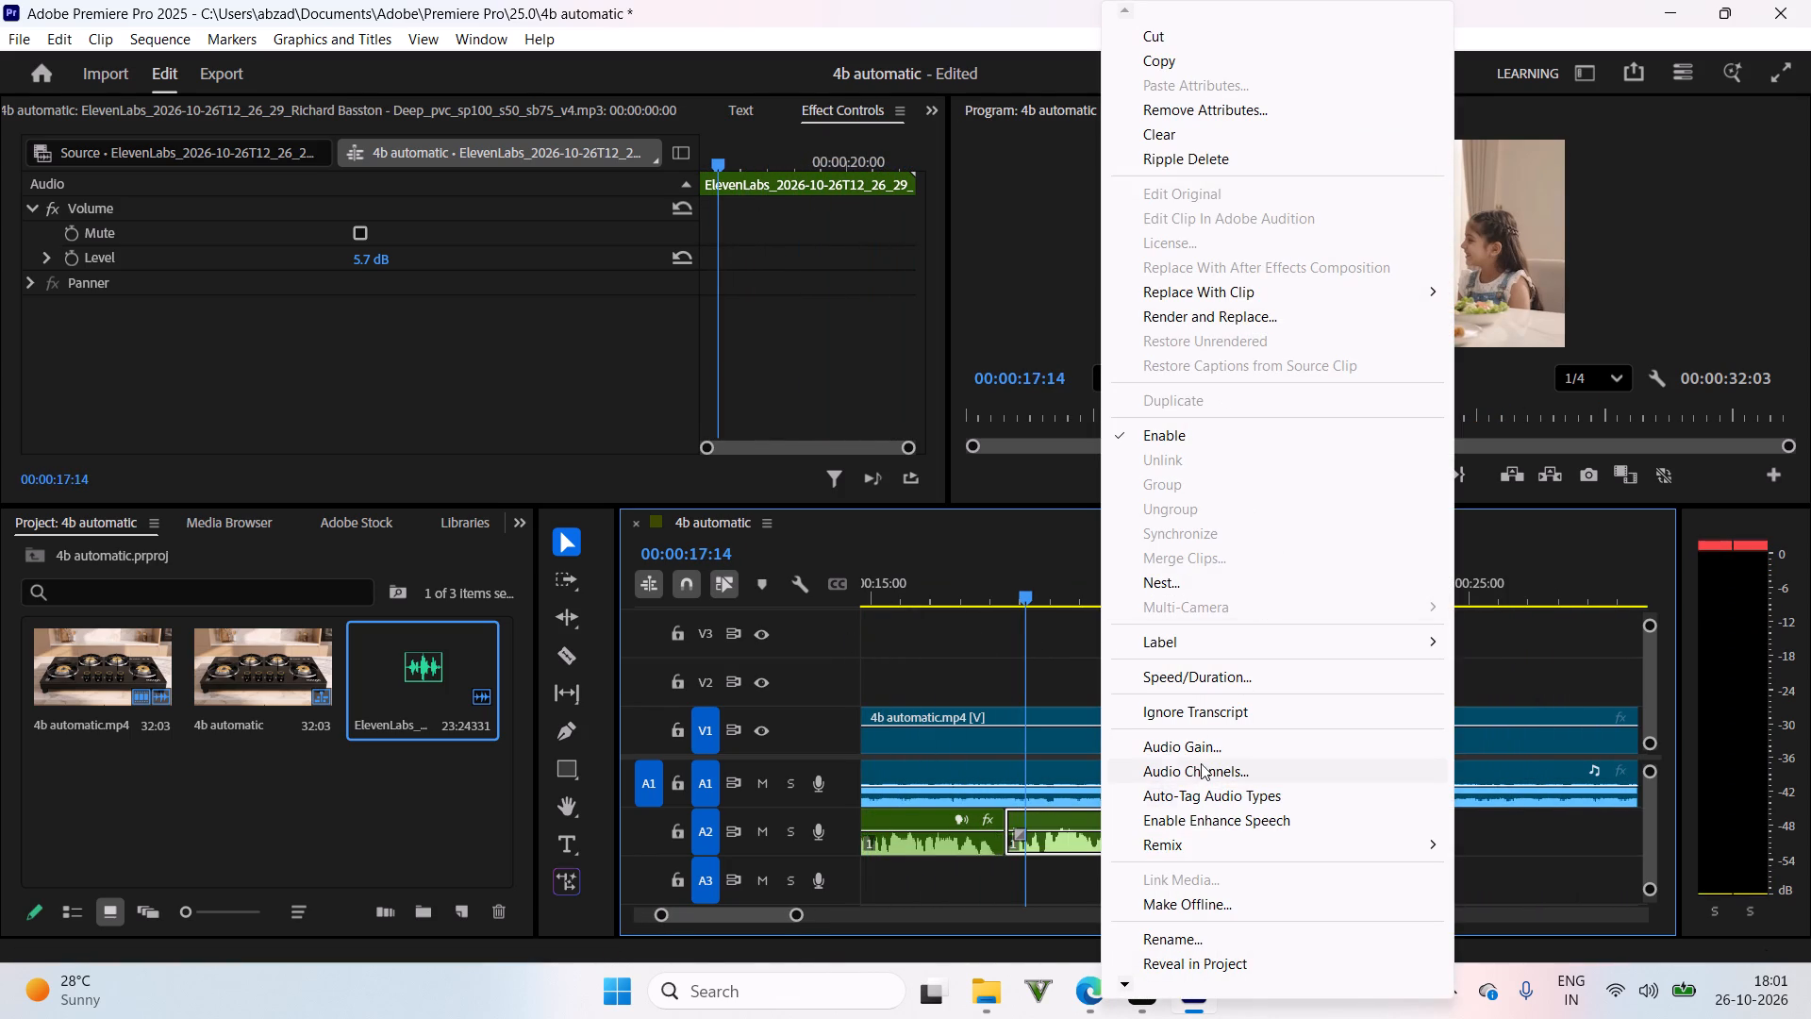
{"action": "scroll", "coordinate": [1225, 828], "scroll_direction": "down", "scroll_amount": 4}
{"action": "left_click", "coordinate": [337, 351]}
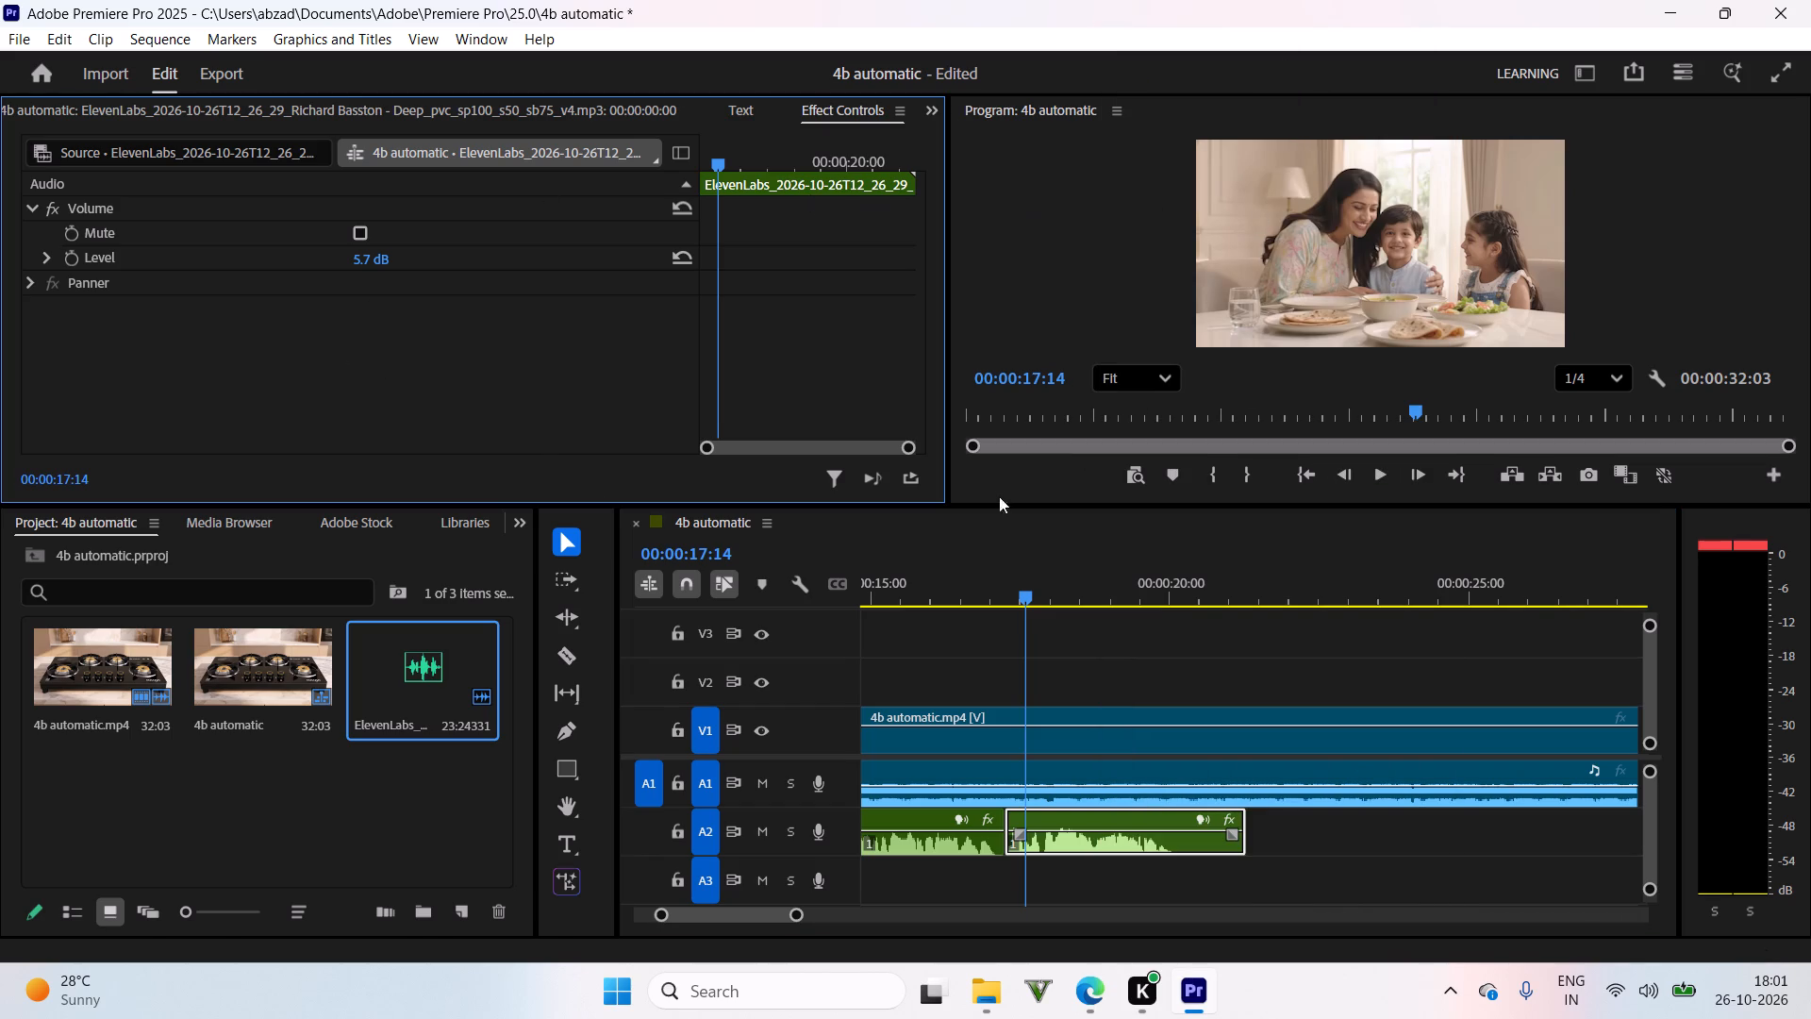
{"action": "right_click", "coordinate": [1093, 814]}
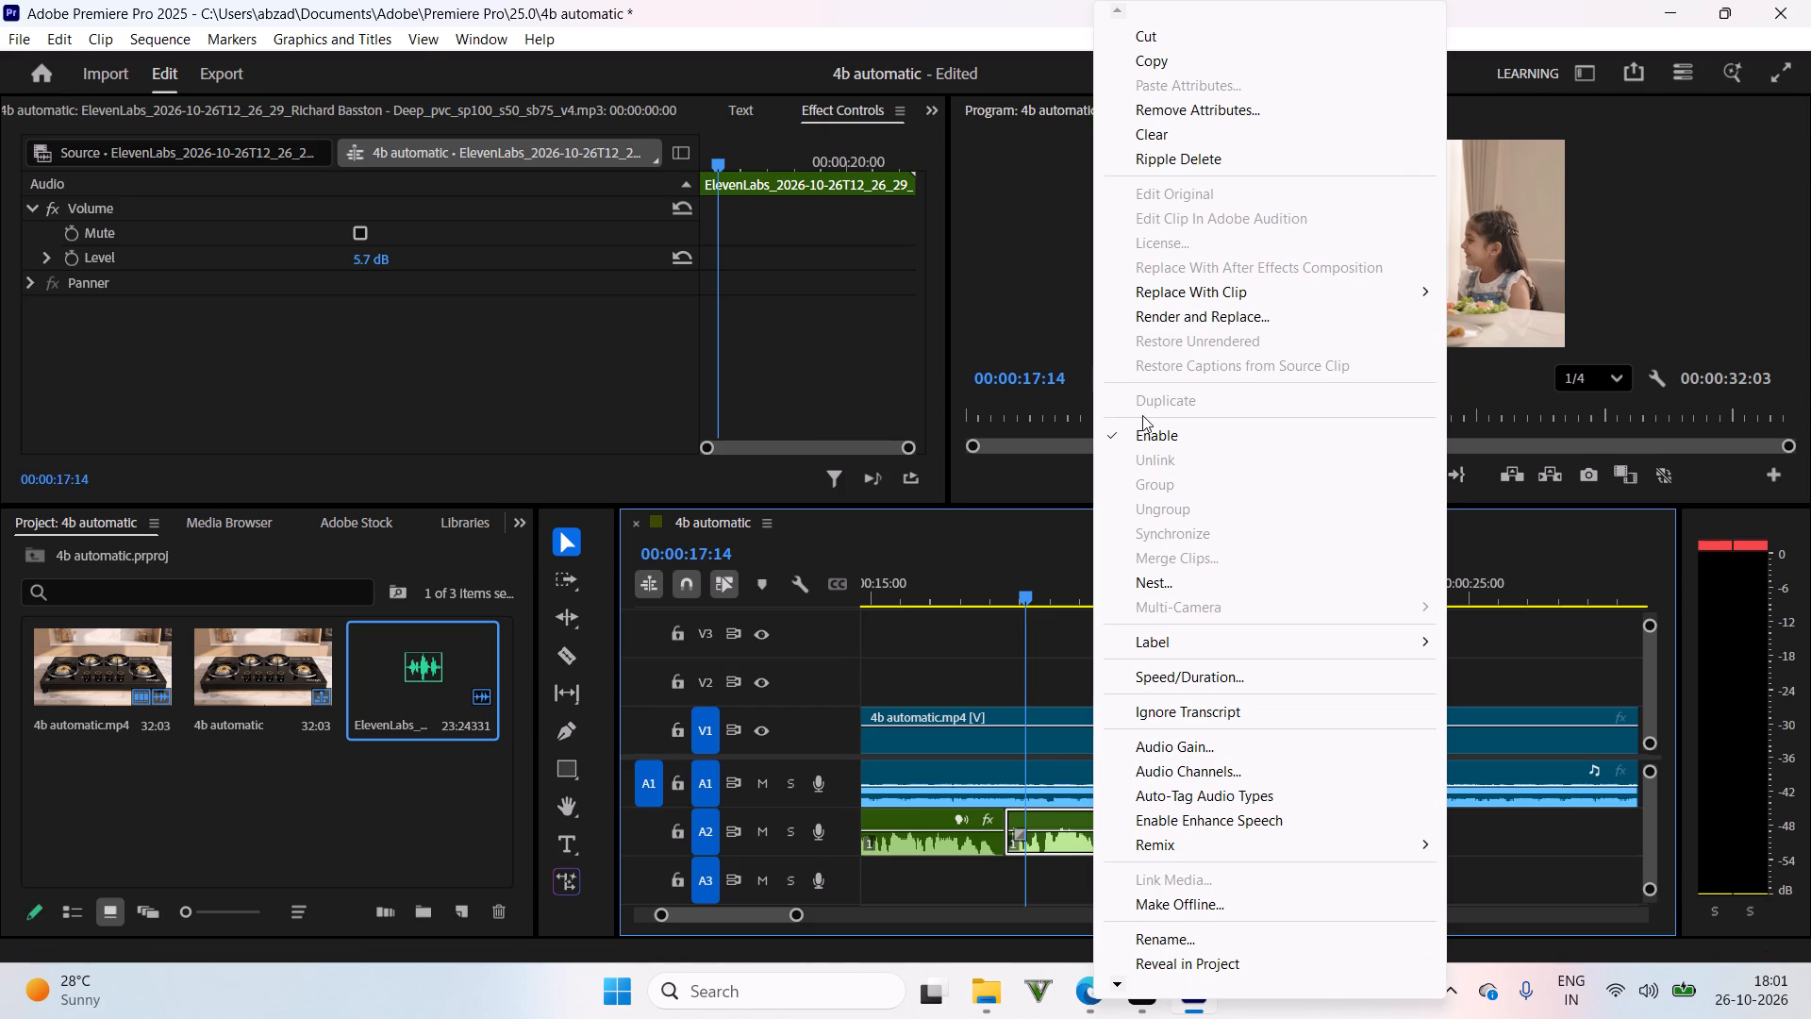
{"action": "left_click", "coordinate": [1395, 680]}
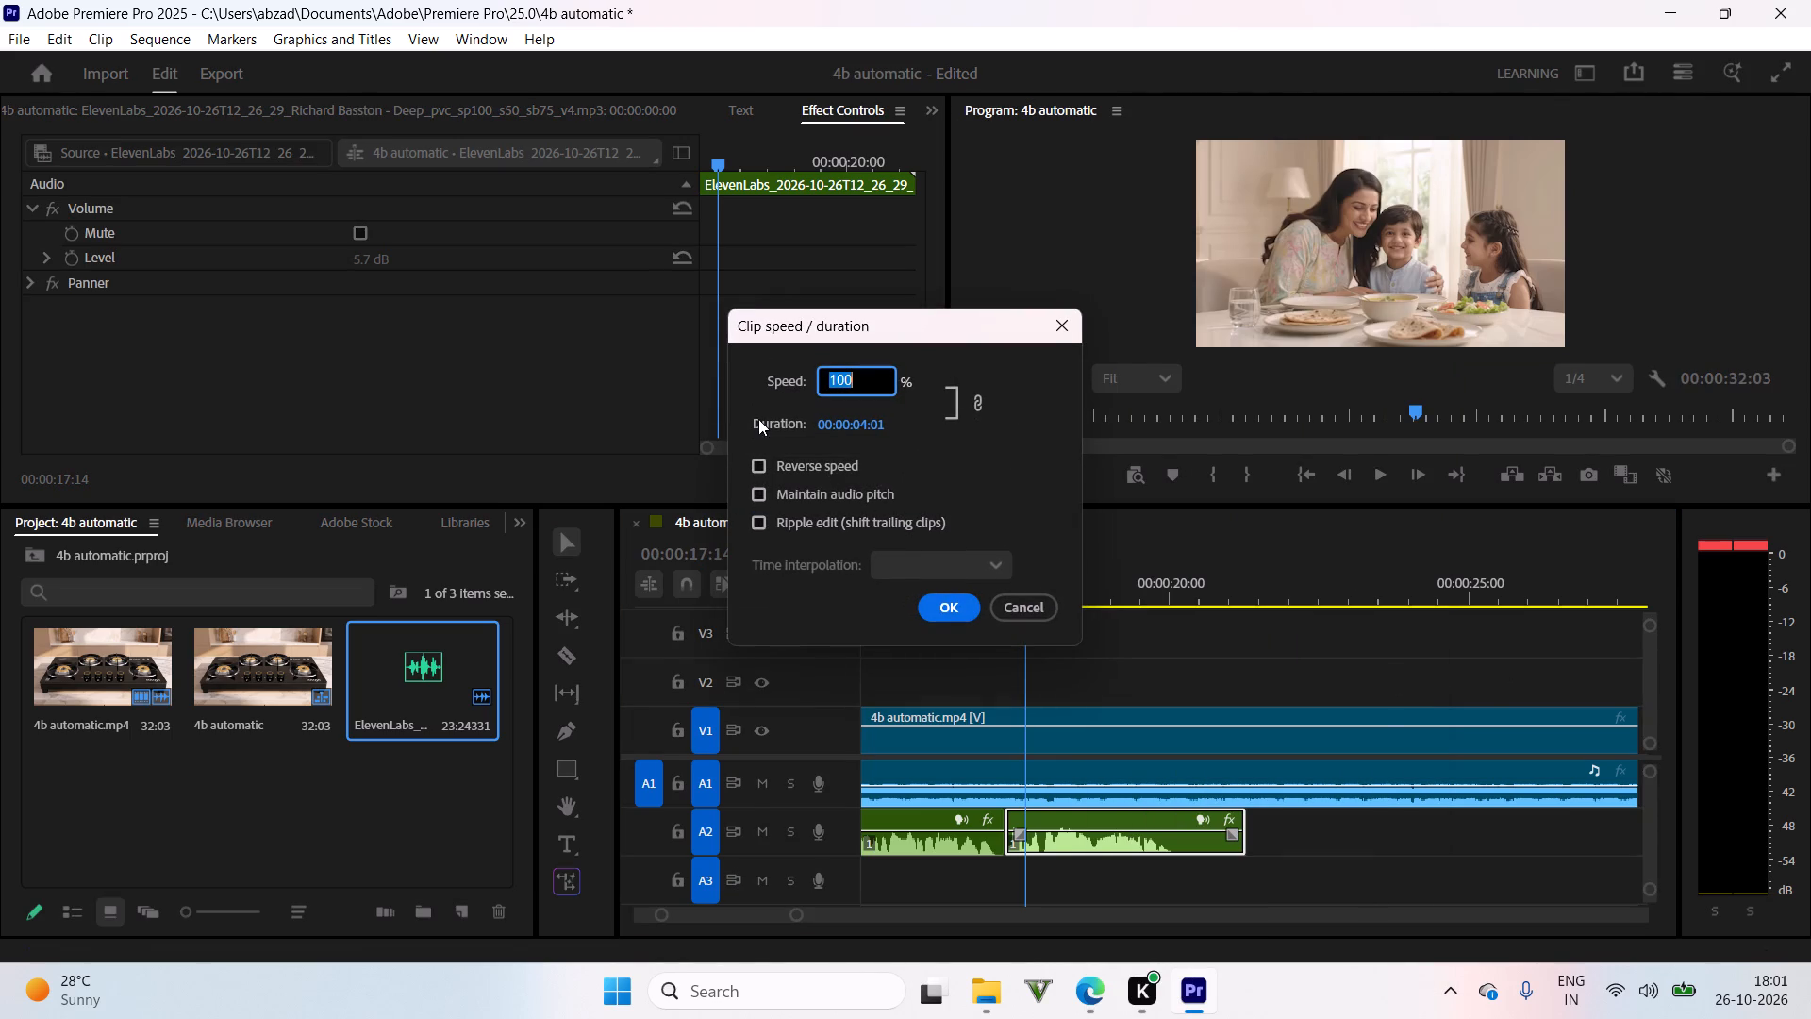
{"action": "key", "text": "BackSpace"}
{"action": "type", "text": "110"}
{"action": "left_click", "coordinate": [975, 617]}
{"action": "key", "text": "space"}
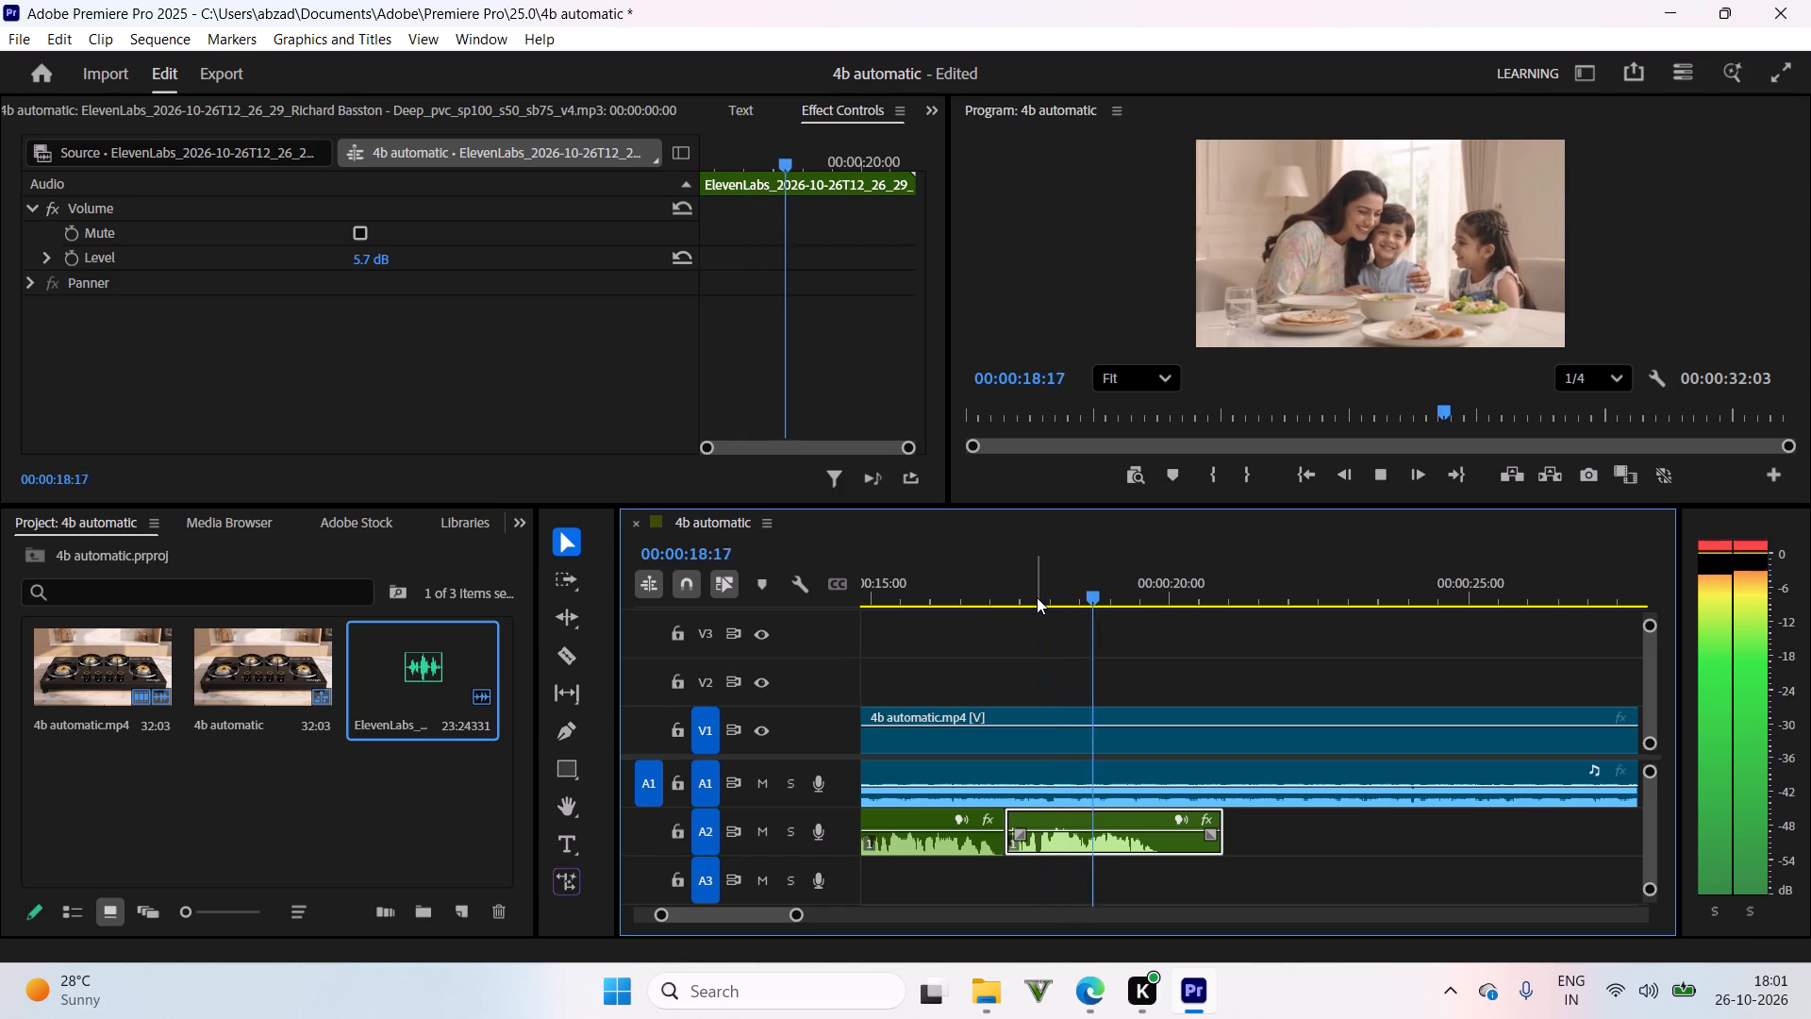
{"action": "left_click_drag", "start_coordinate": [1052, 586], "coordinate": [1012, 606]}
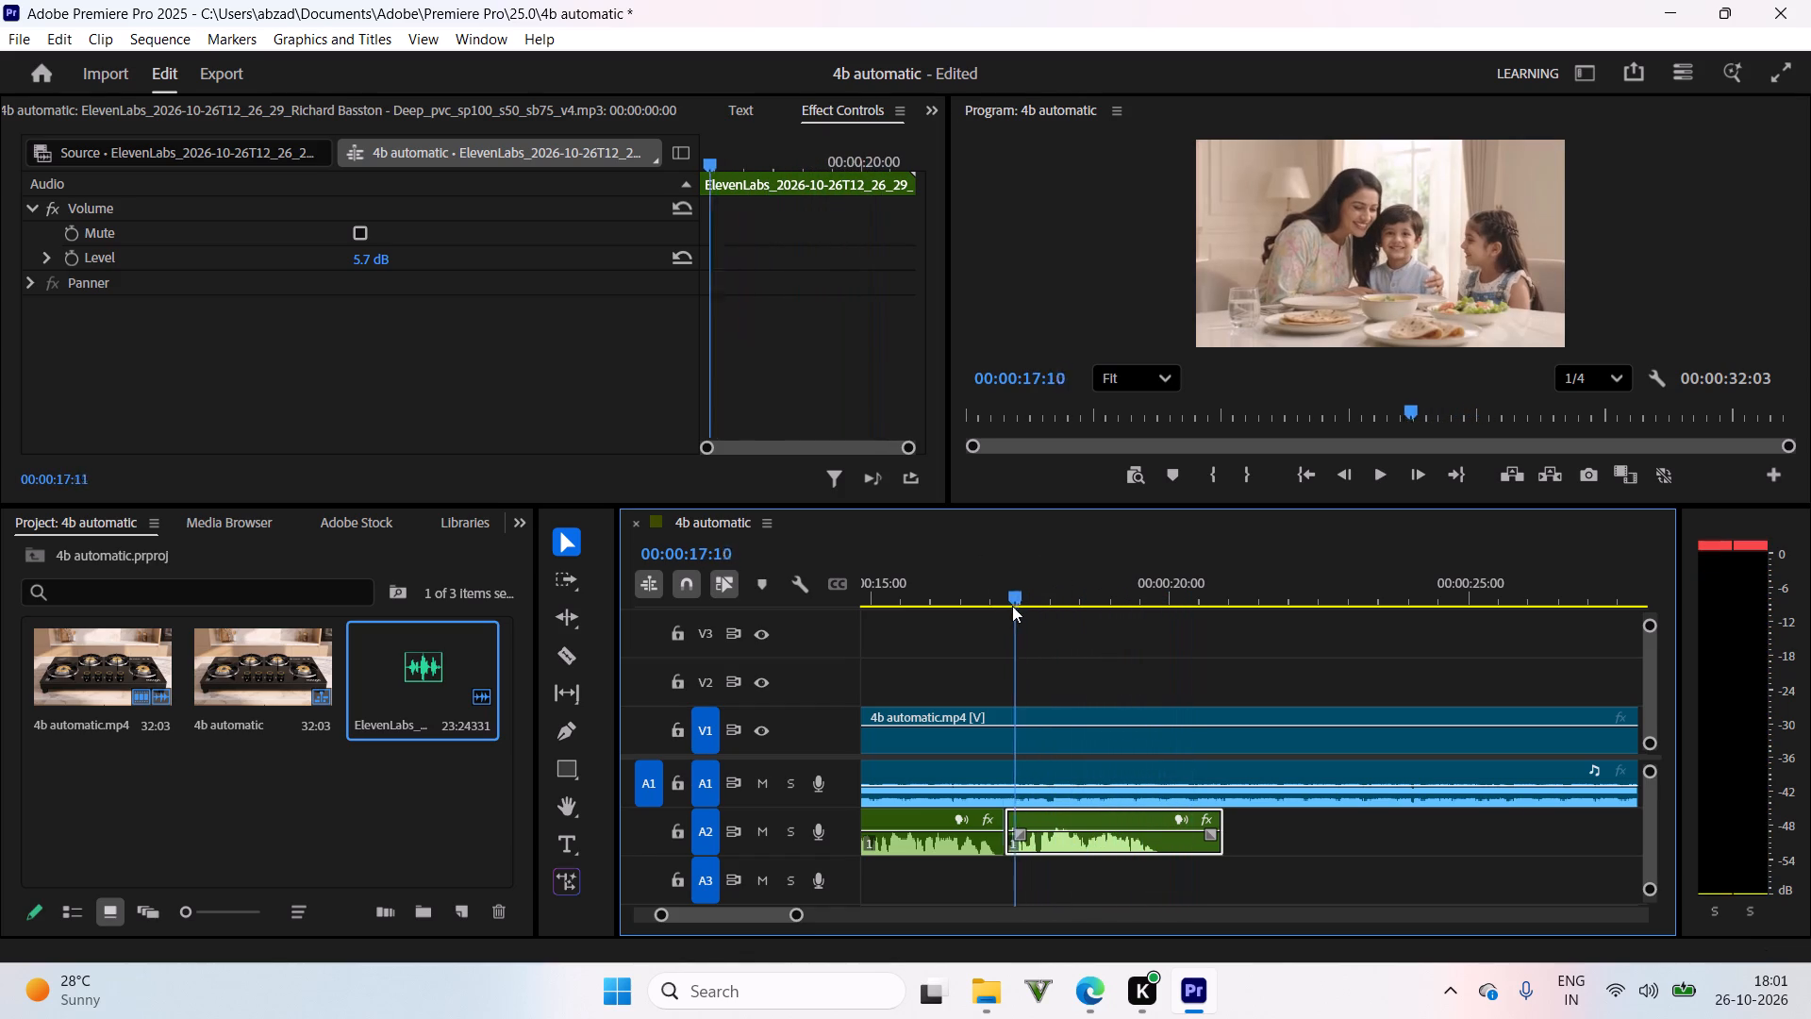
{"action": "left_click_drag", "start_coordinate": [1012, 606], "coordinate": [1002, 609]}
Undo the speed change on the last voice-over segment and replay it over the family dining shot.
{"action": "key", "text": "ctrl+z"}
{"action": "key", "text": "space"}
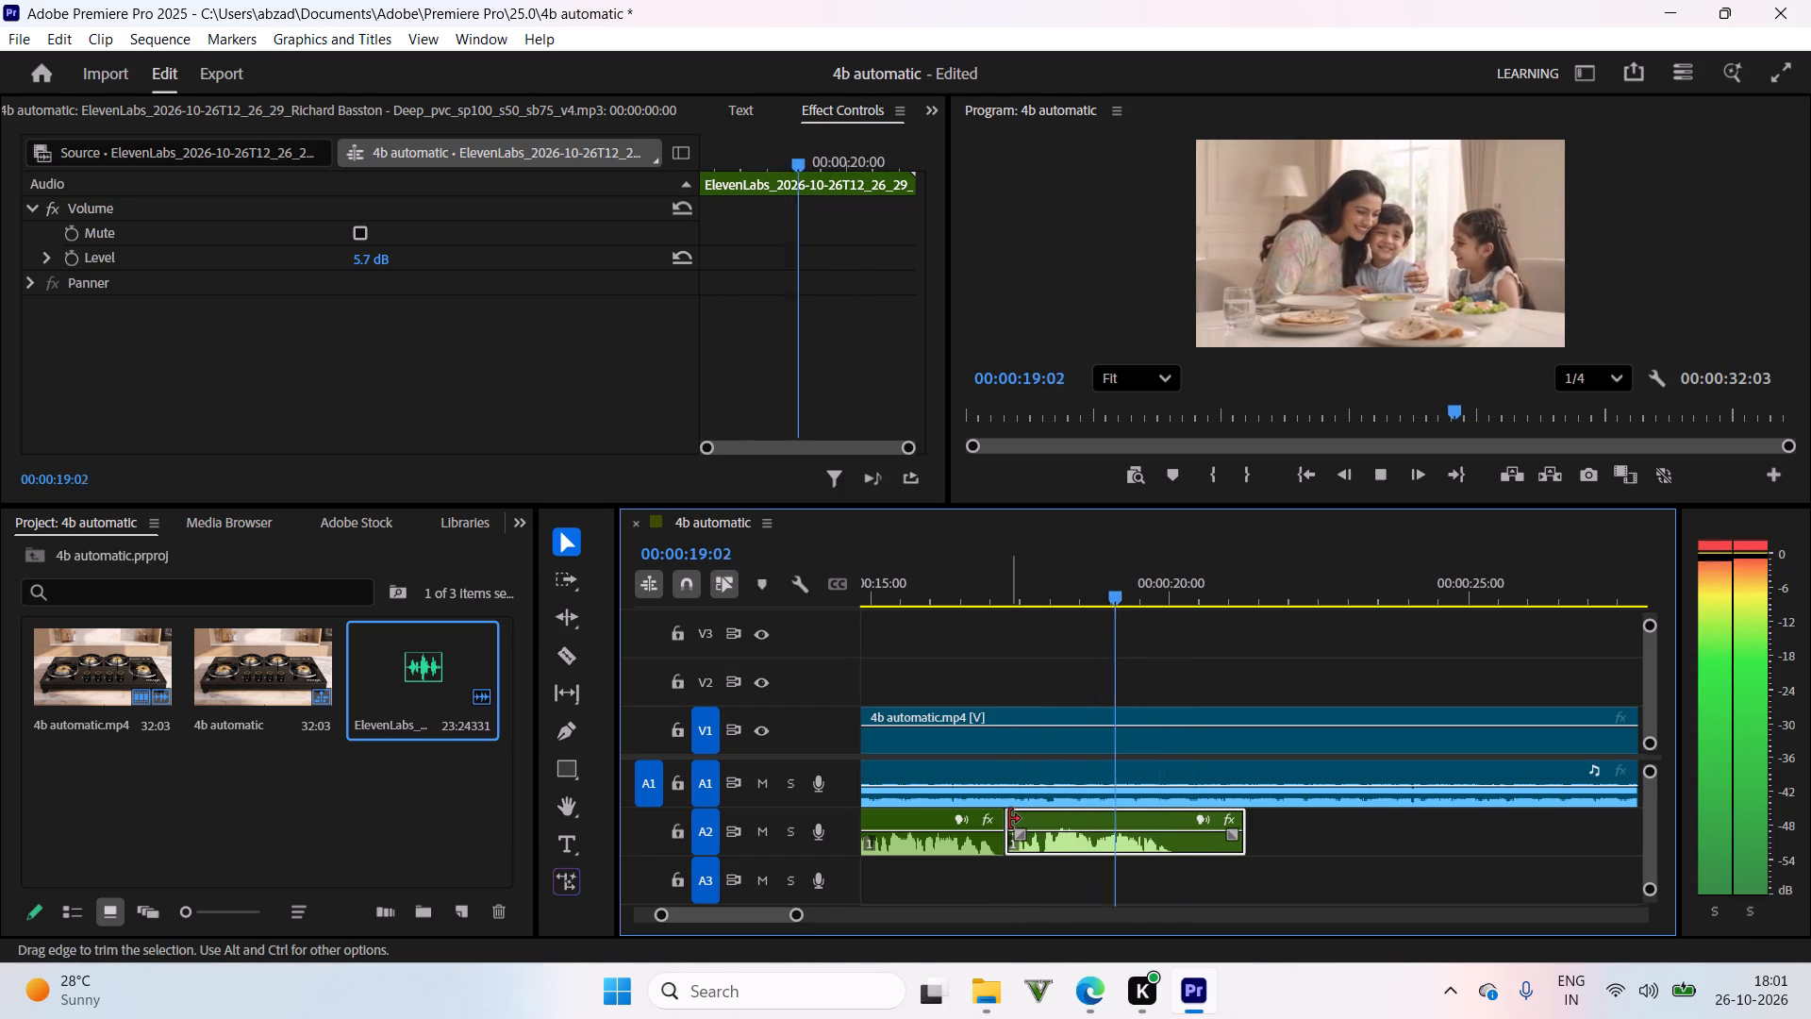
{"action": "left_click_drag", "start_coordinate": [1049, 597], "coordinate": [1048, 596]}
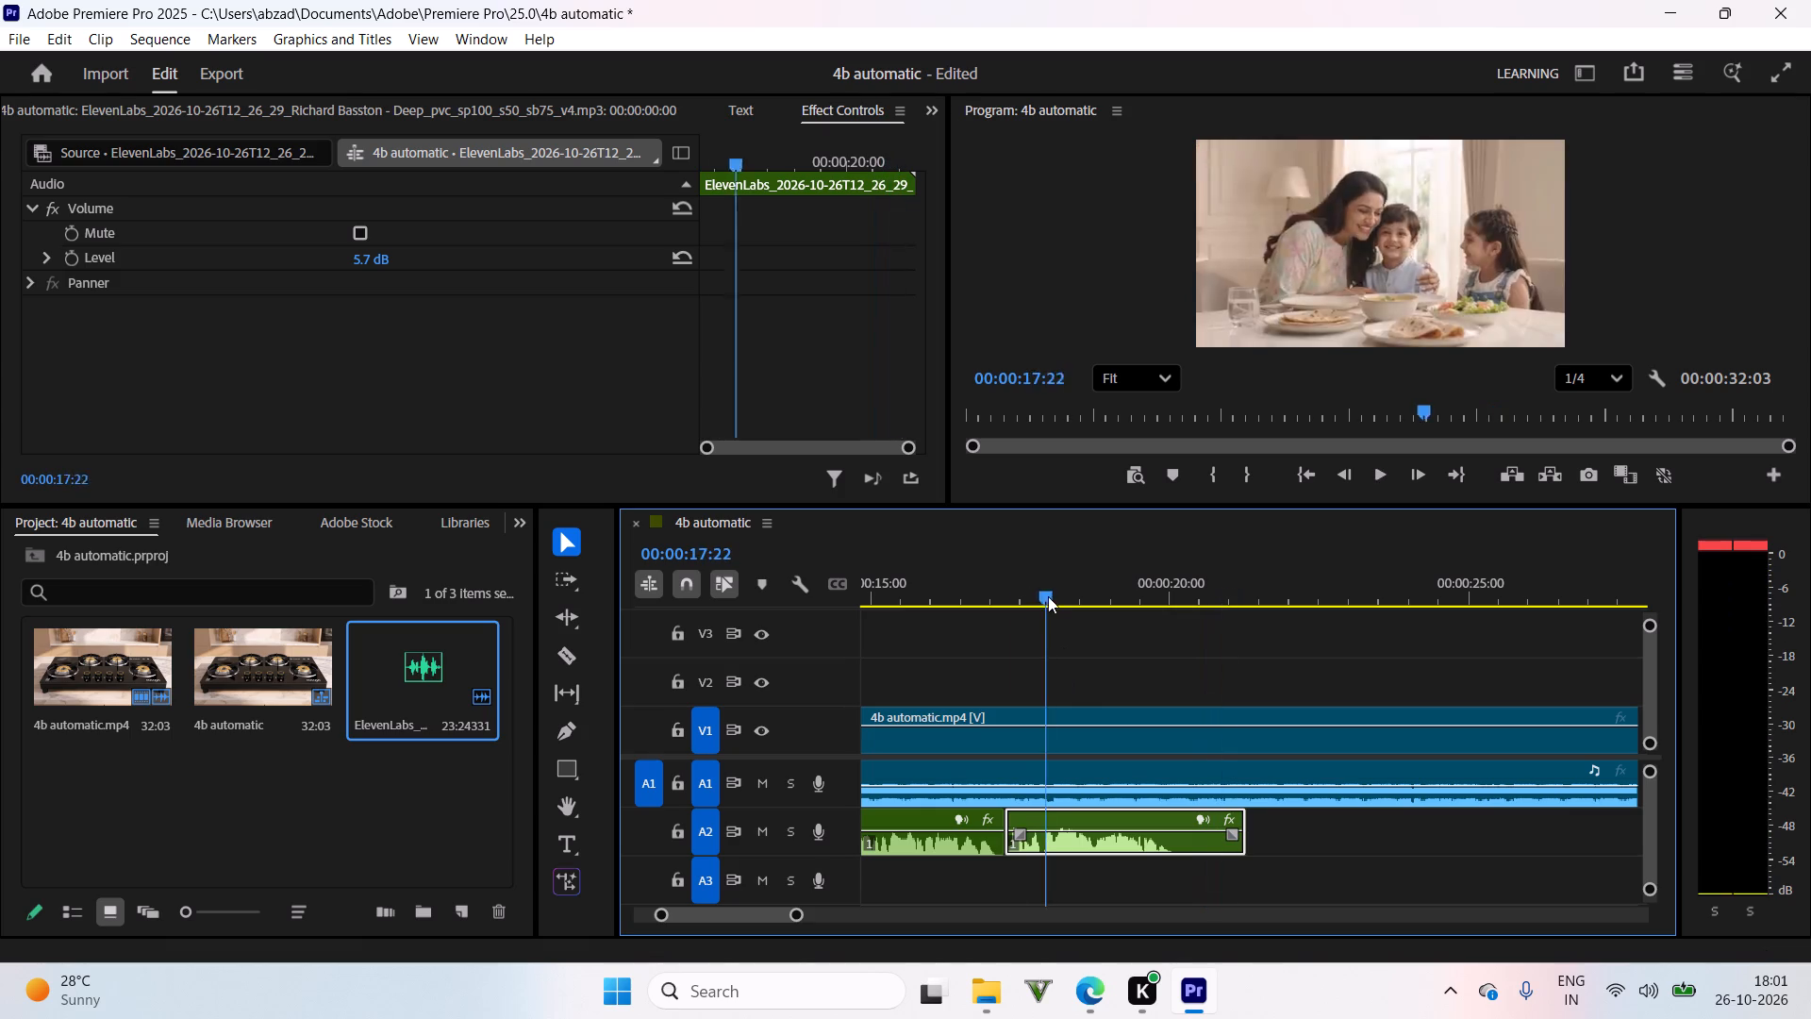
Play the sequence from about 00:00:08:00 past the end of the voice-over to check its timing against the shots.
{"action": "left_click_drag", "start_coordinate": [1048, 596], "coordinate": [1131, 682]}
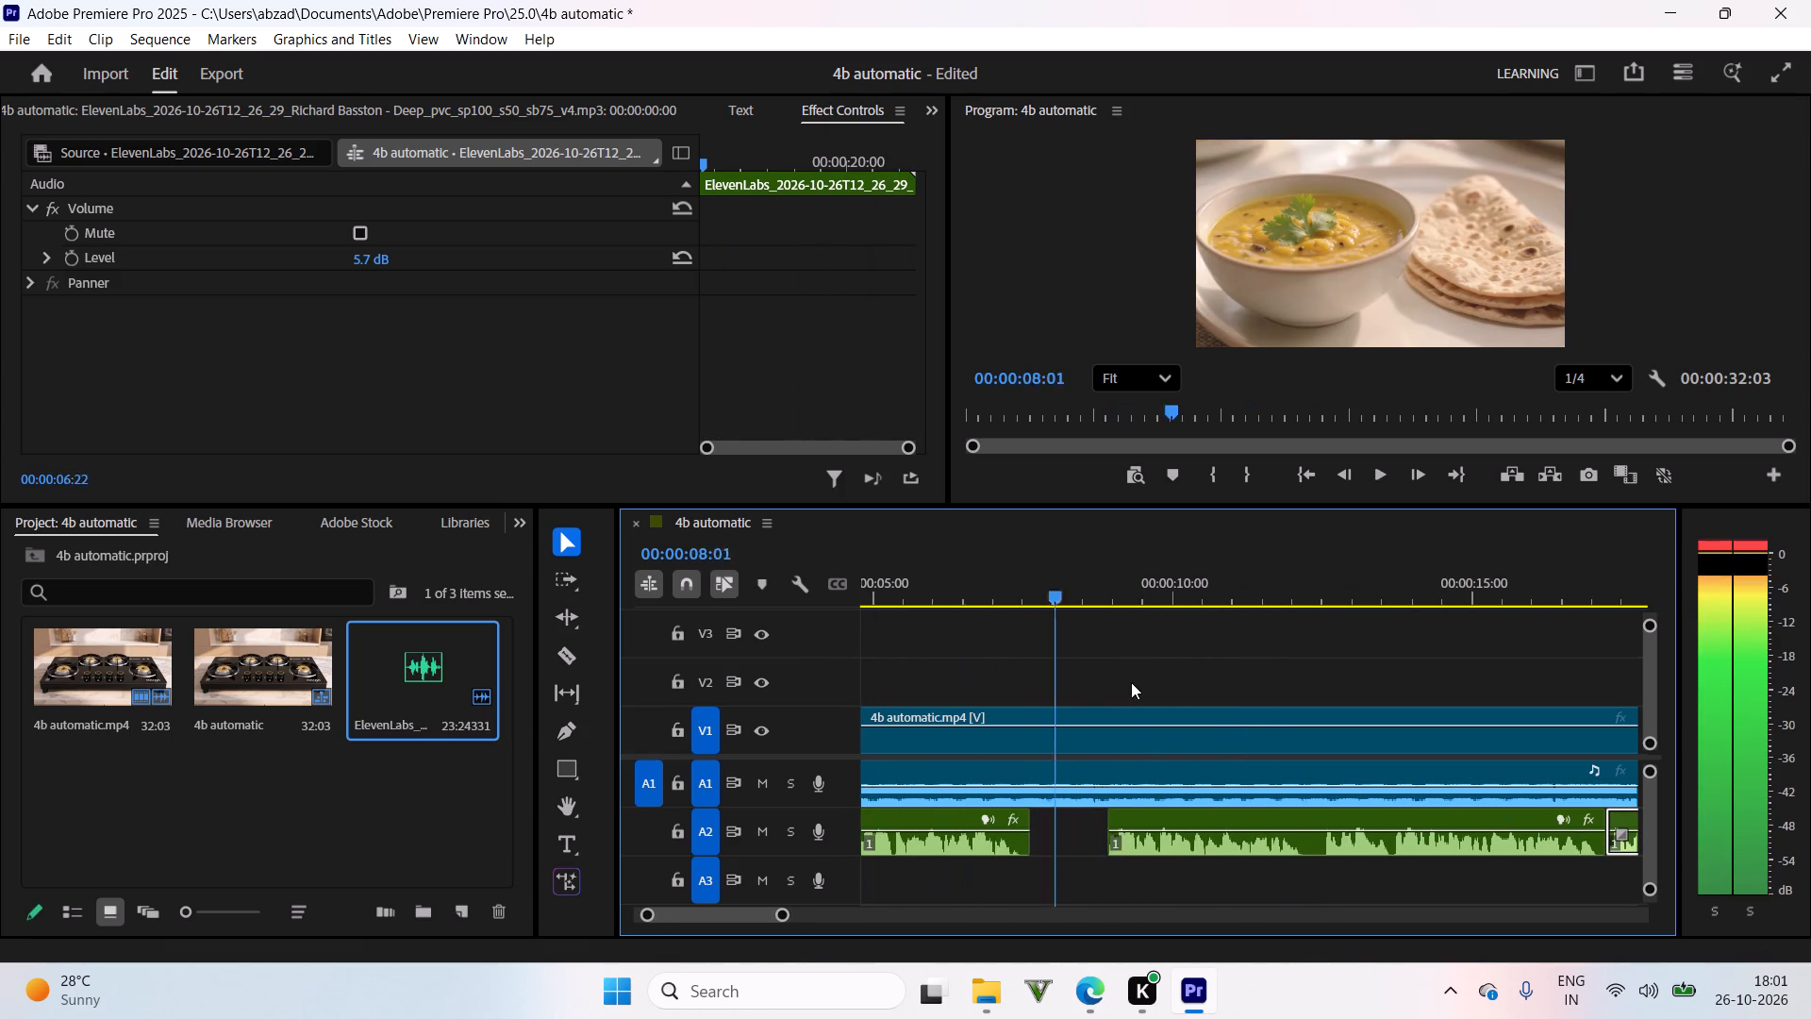
{"action": "left_click_drag", "start_coordinate": [1131, 682], "coordinate": [1147, 684]}
{"action": "key", "text": "space"}
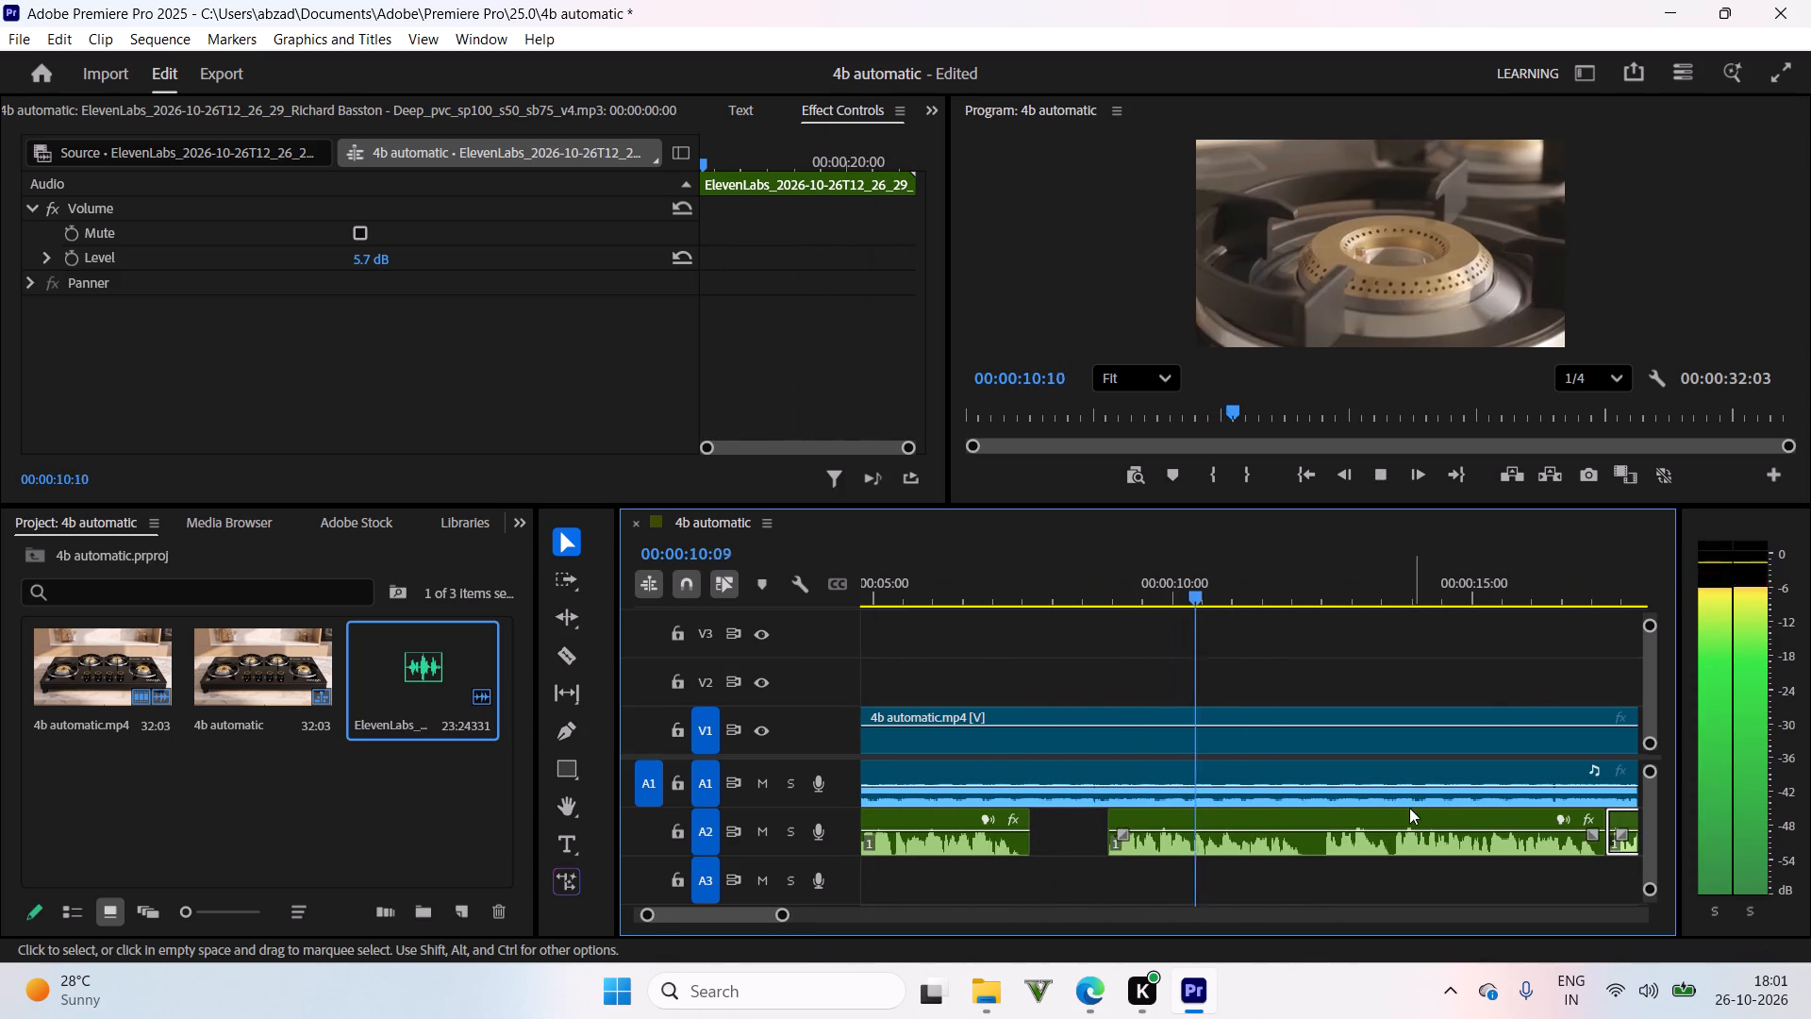
{"action": "left_click_drag", "start_coordinate": [1323, 599], "coordinate": [1105, 625]}
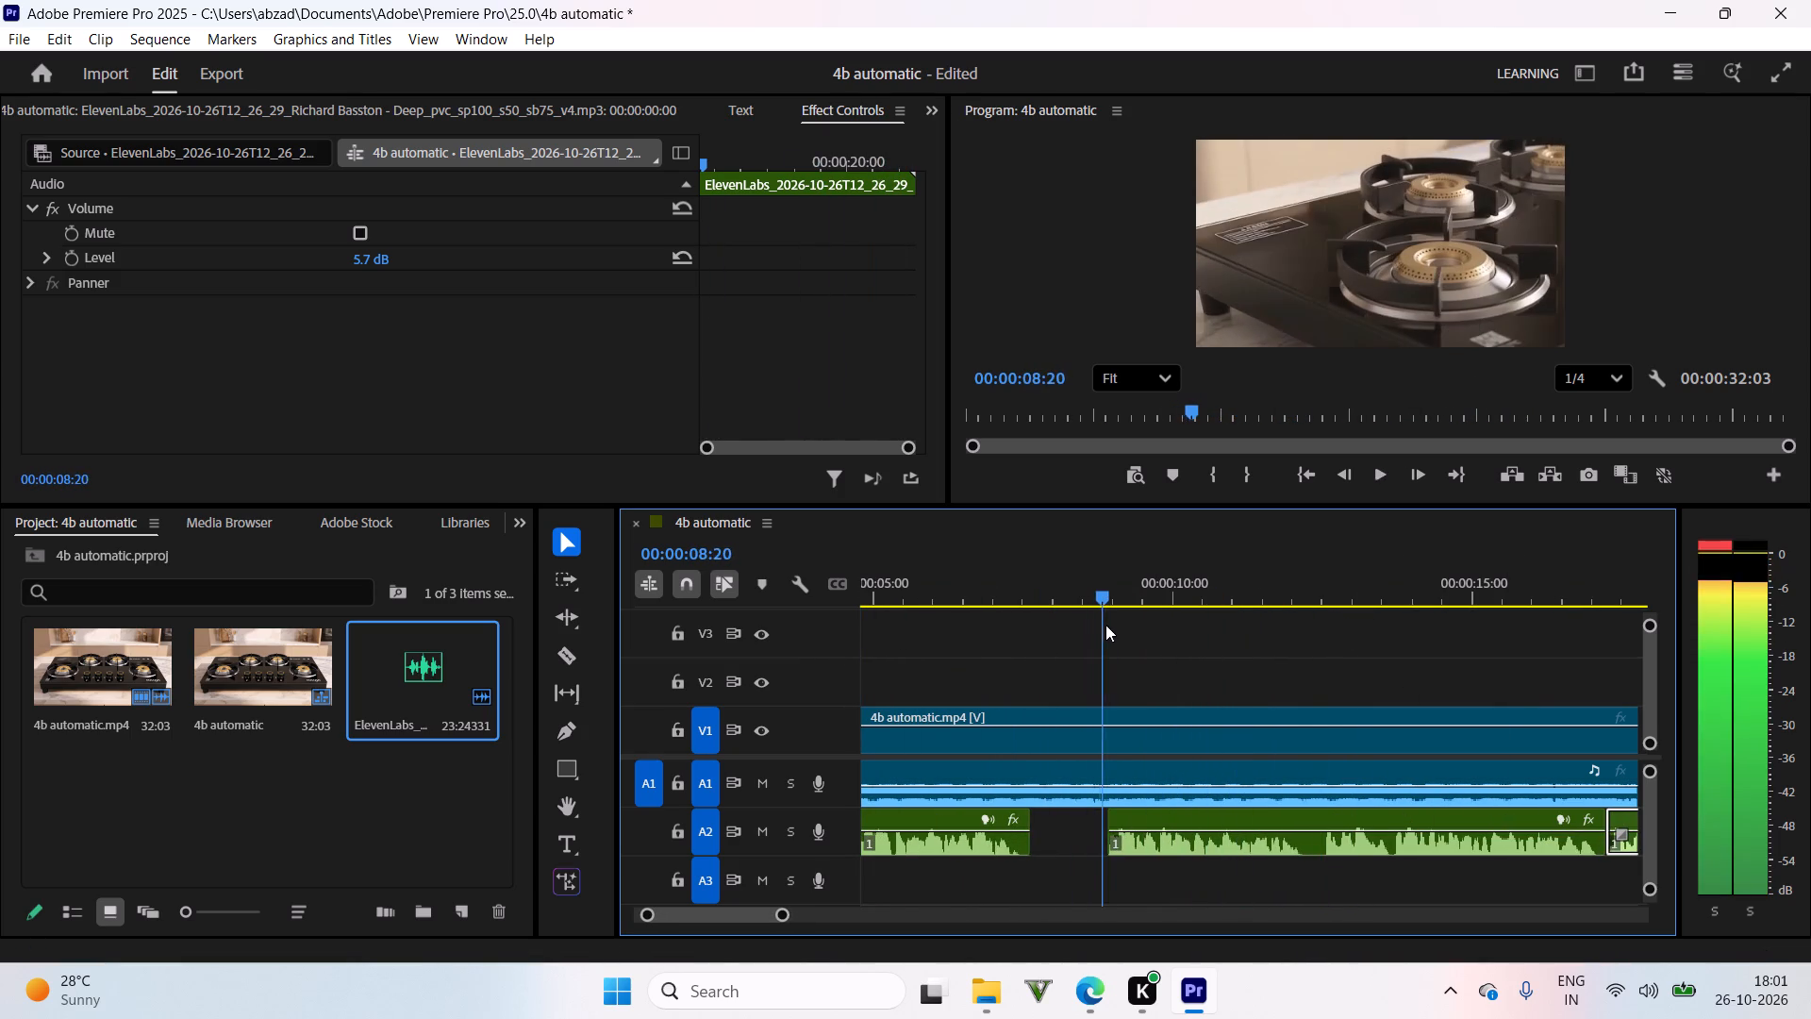
{"action": "left_click_drag", "start_coordinate": [1105, 625], "coordinate": [1191, 626]}
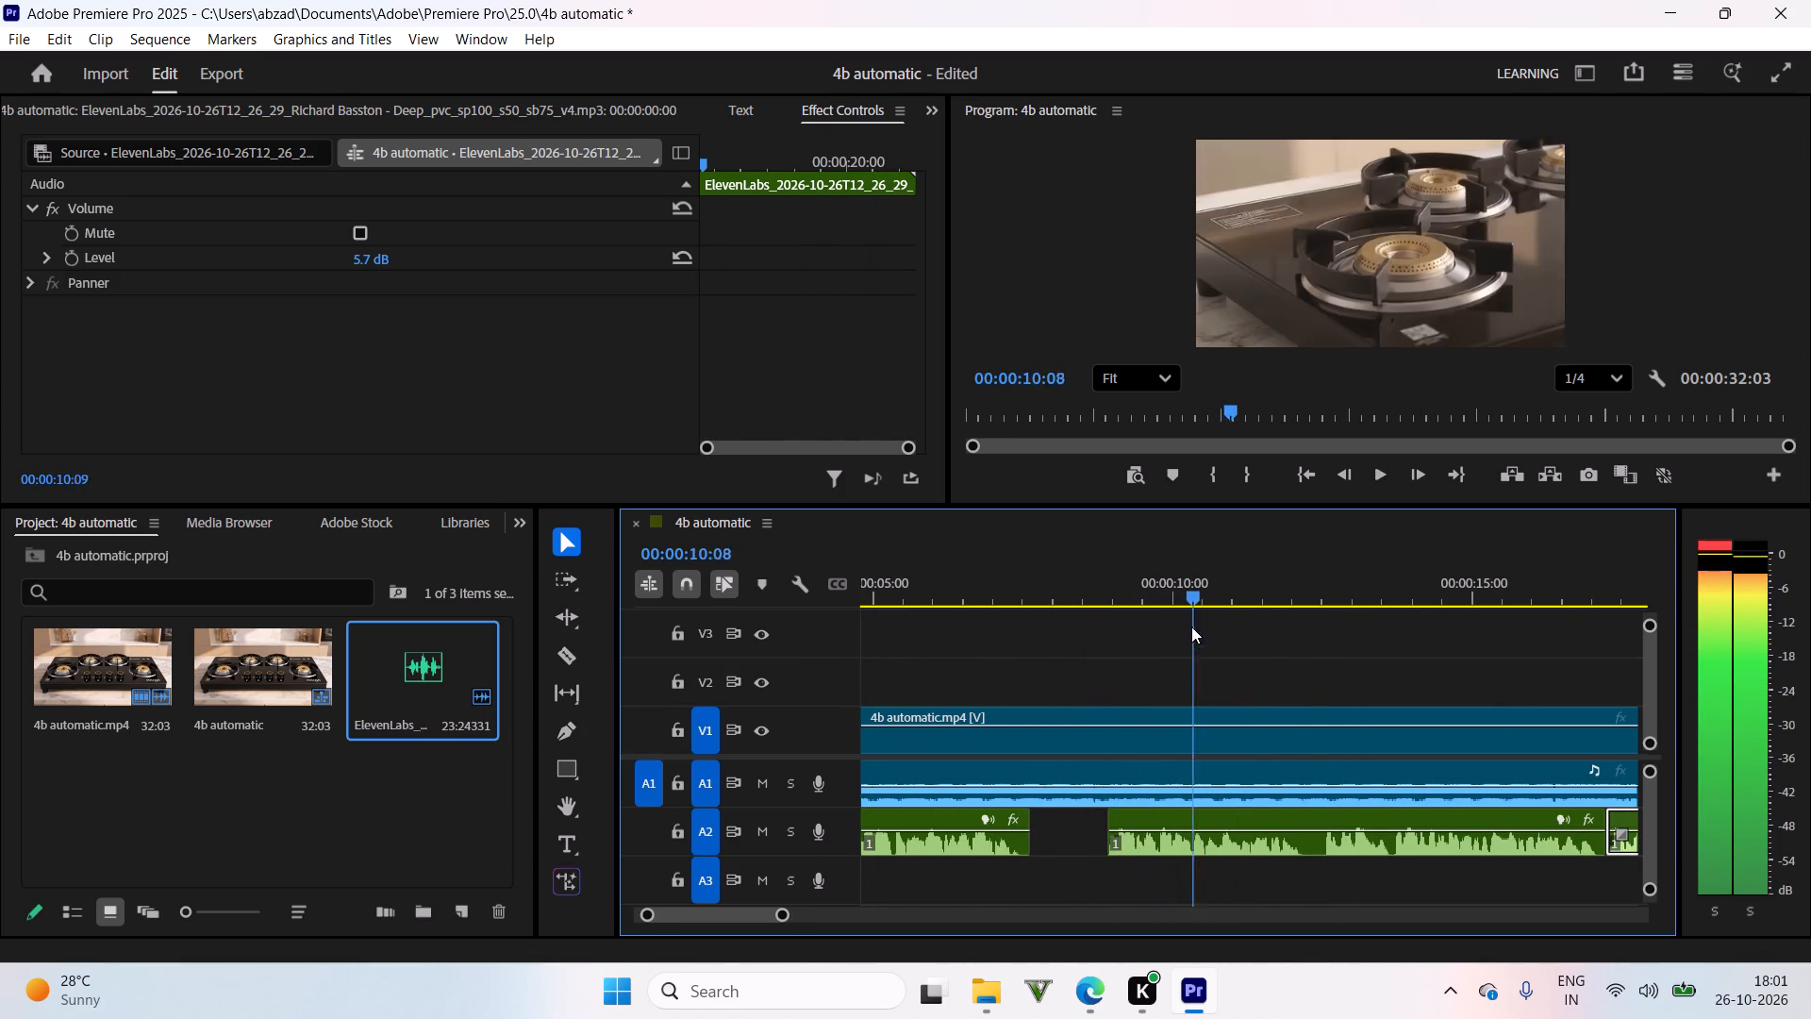
{"action": "left_click_drag", "start_coordinate": [1191, 626], "coordinate": [1194, 632]}
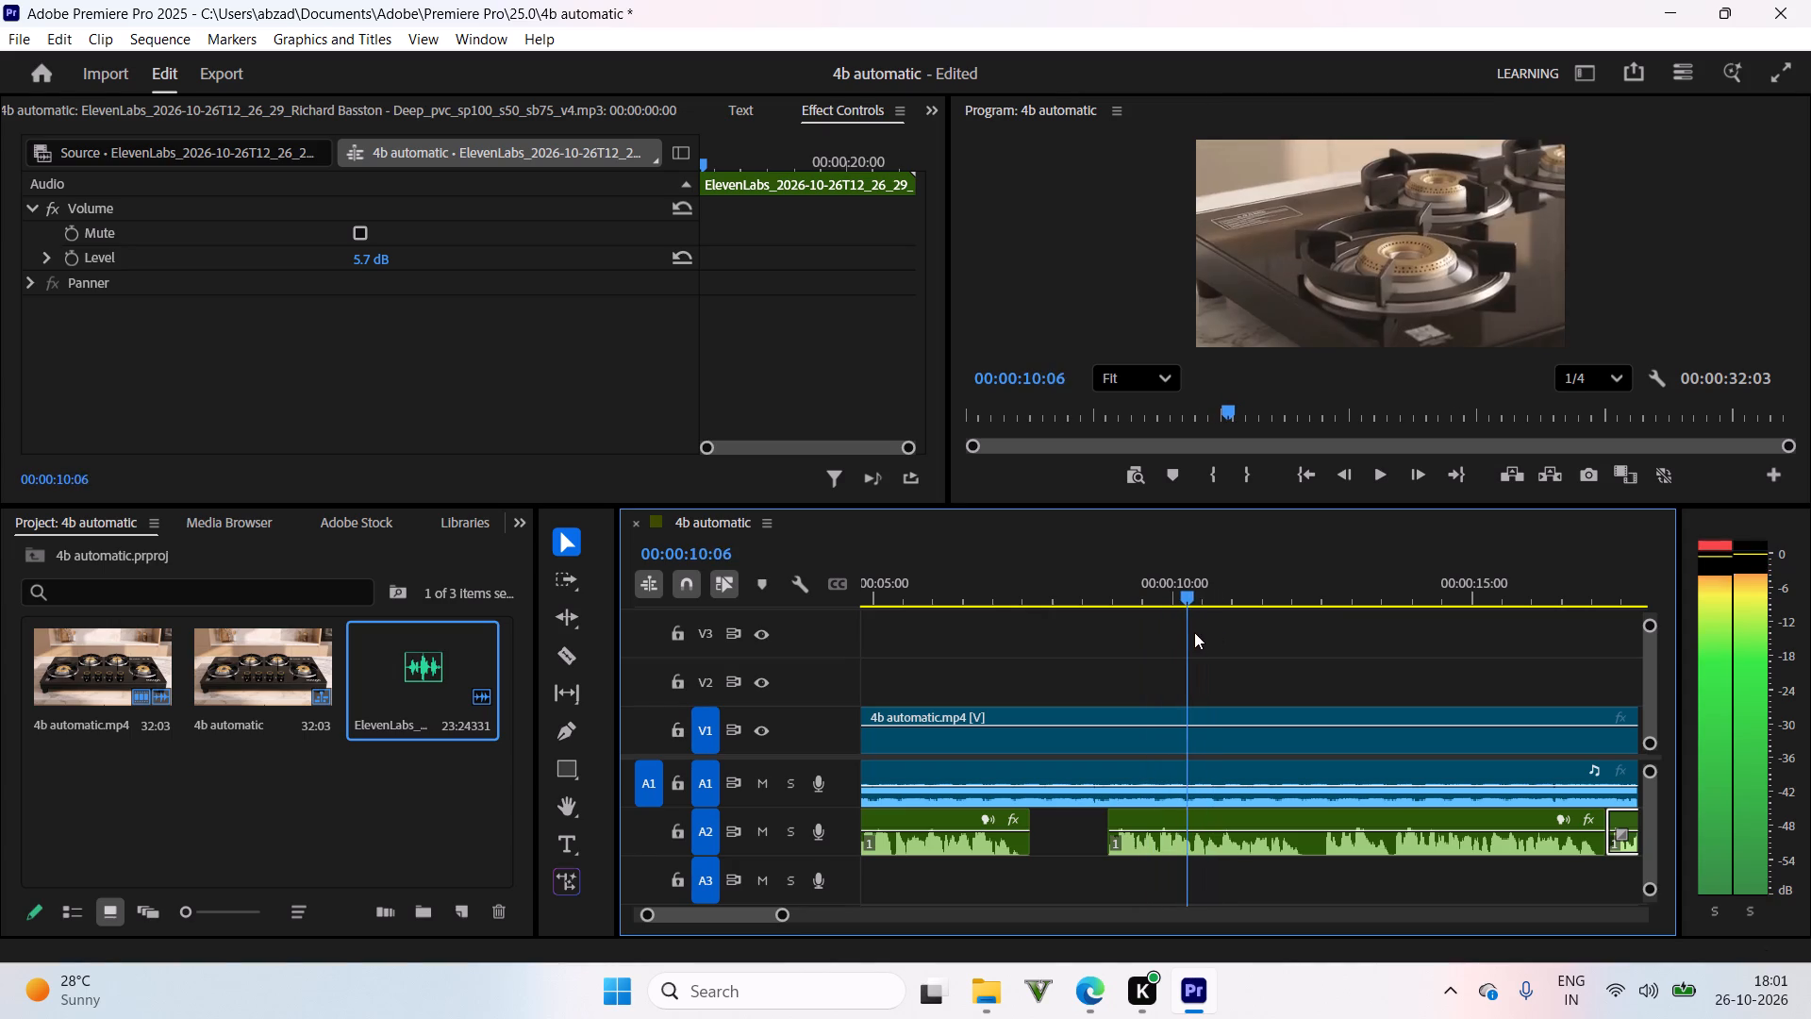
{"action": "left_click_drag", "start_coordinate": [1194, 632], "coordinate": [1119, 639]}
{"action": "key", "text": "space"}
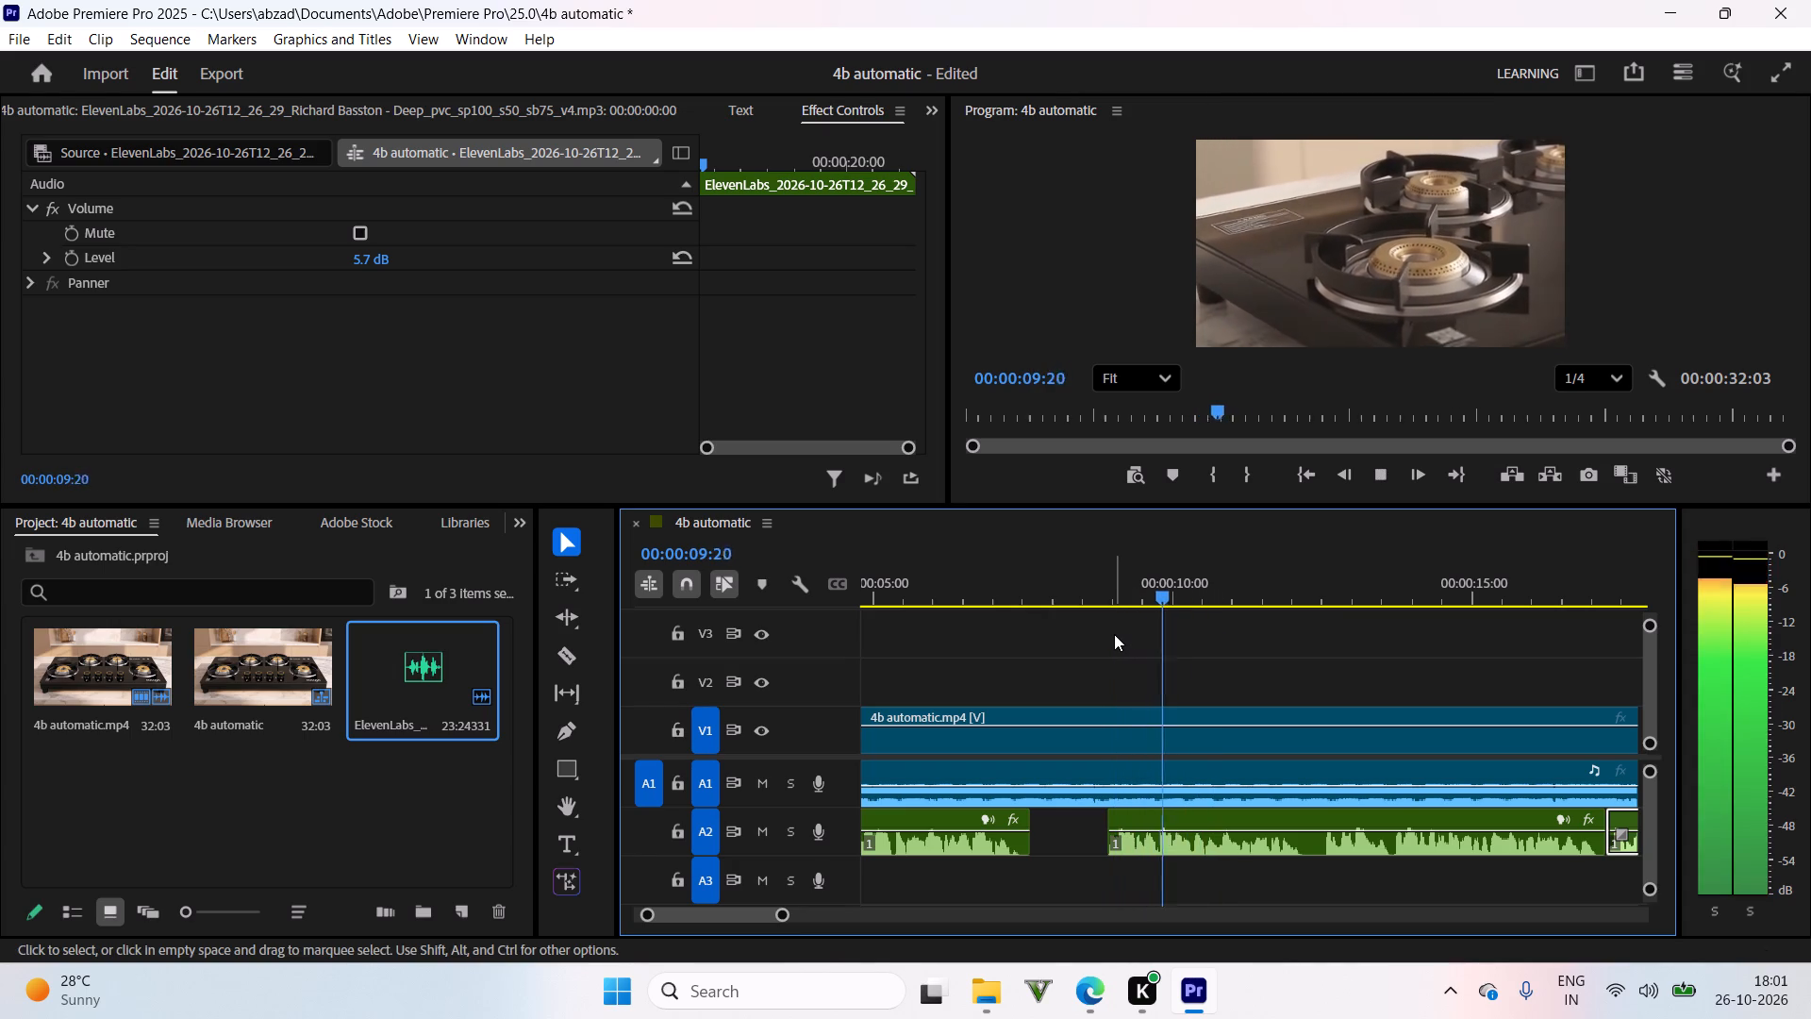
{"action": "left_click", "coordinate": [1022, 576]}
{"action": "key", "text": "space"}
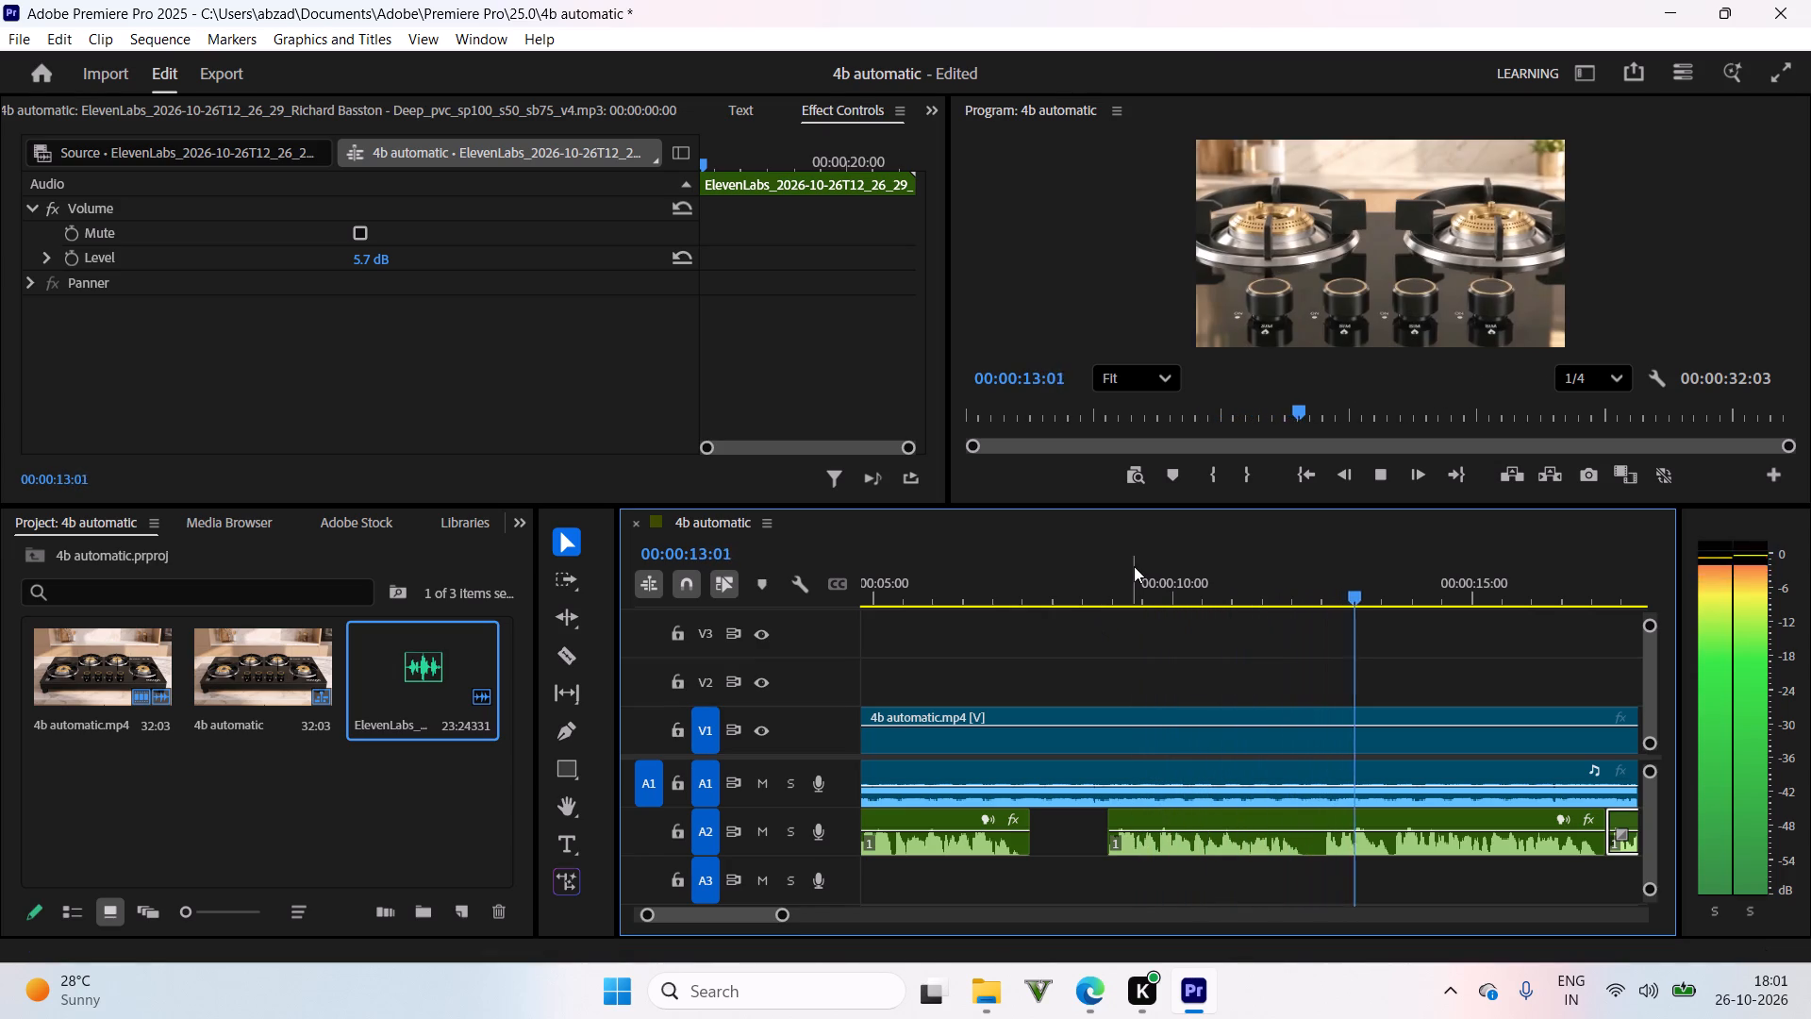
{"action": "key", "text": "space"}
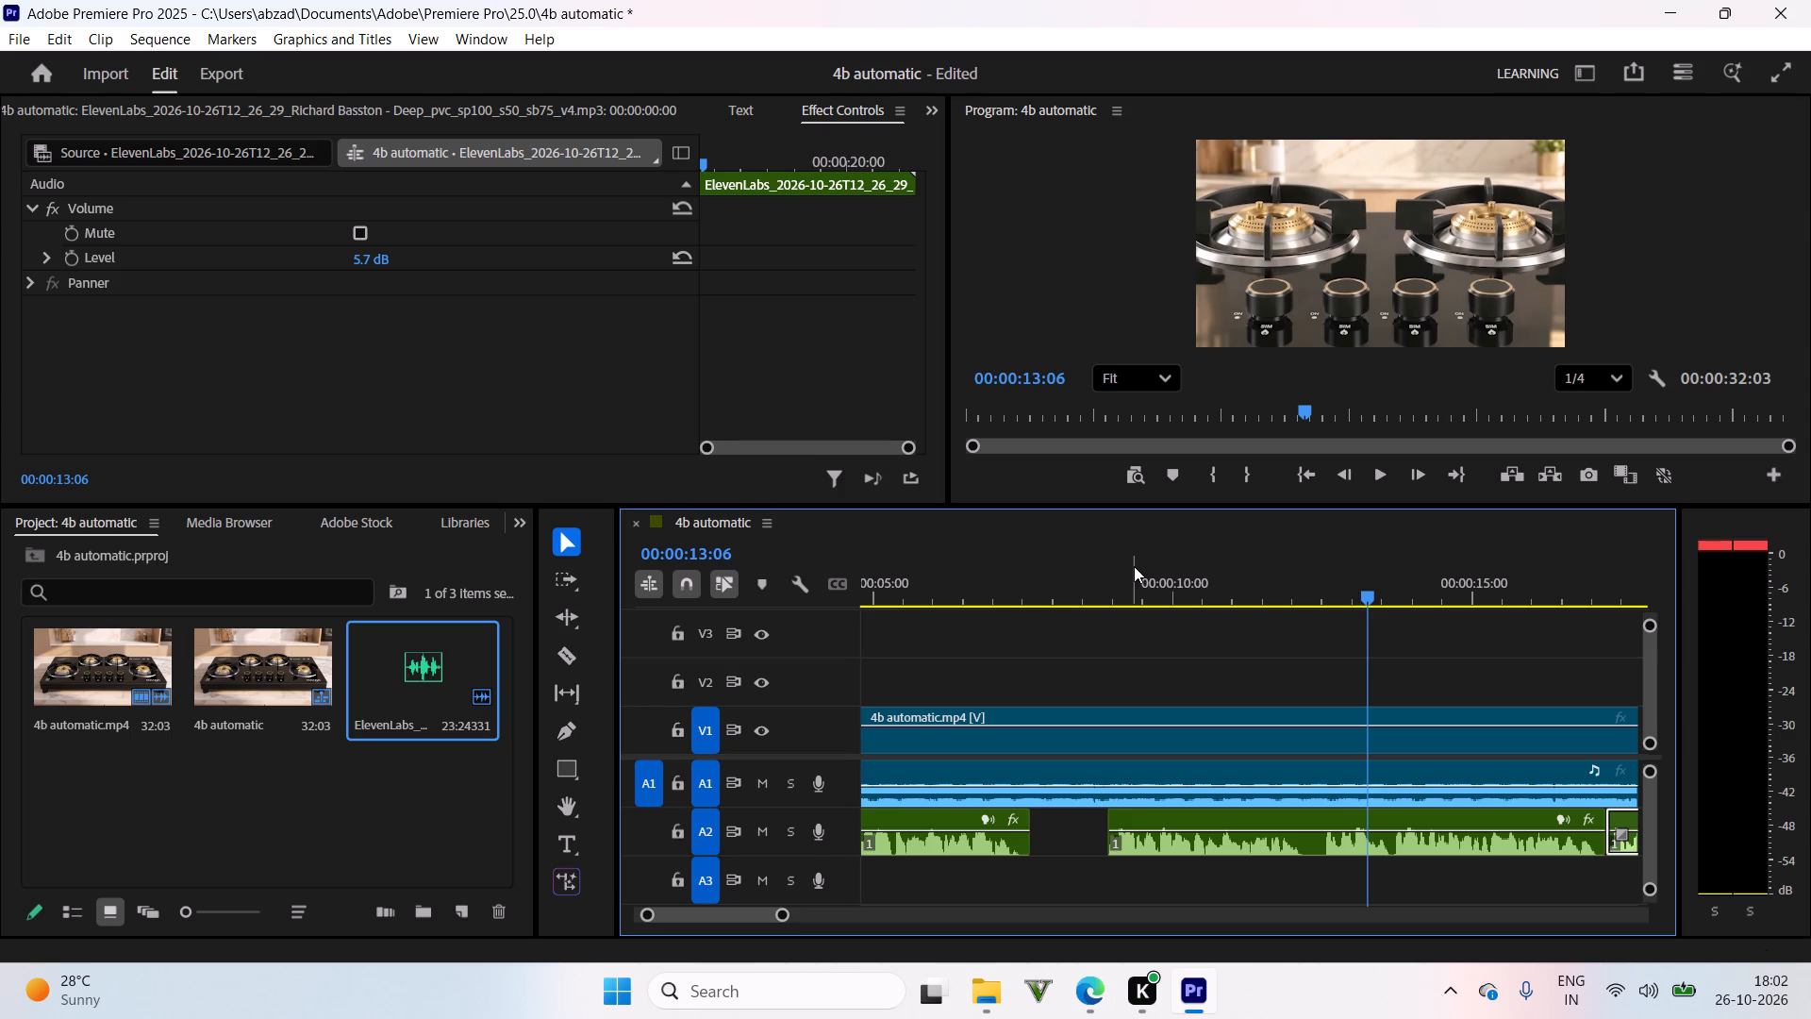
{"action": "key", "text": "space"}
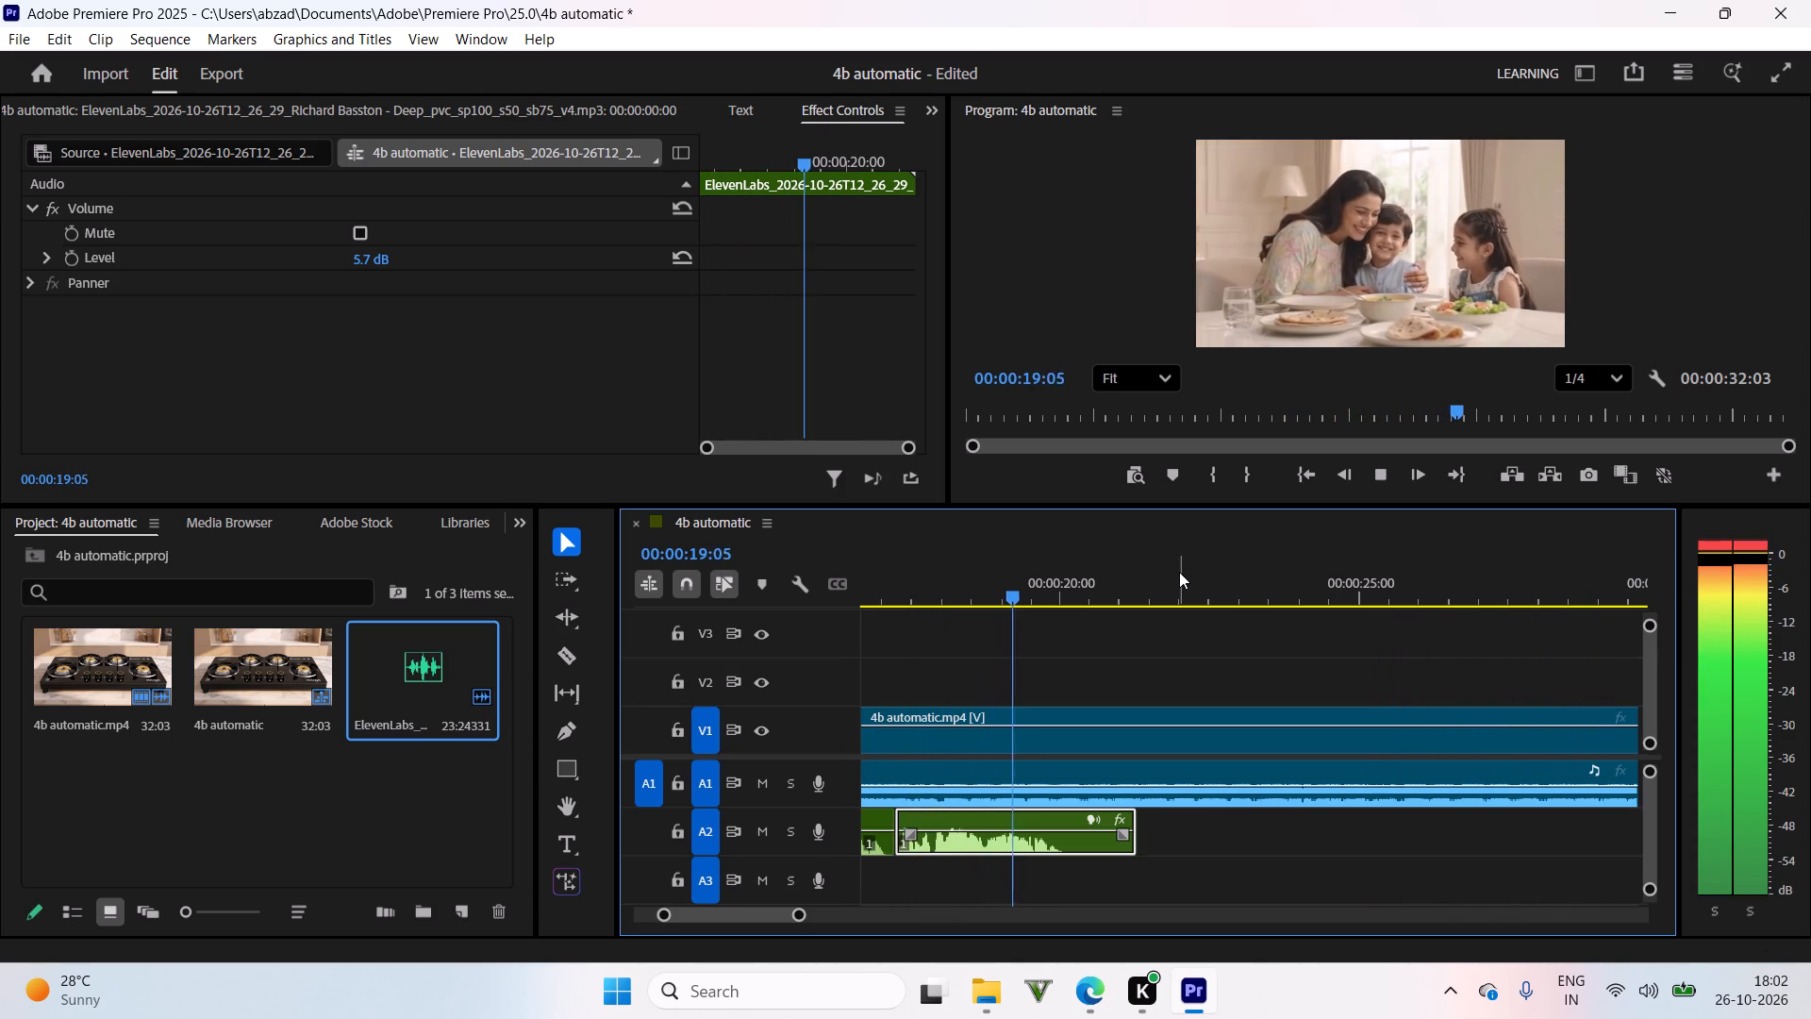
{"action": "left_click_drag", "start_coordinate": [1031, 586], "coordinate": [985, 606]}
{"action": "key", "text": "space"}
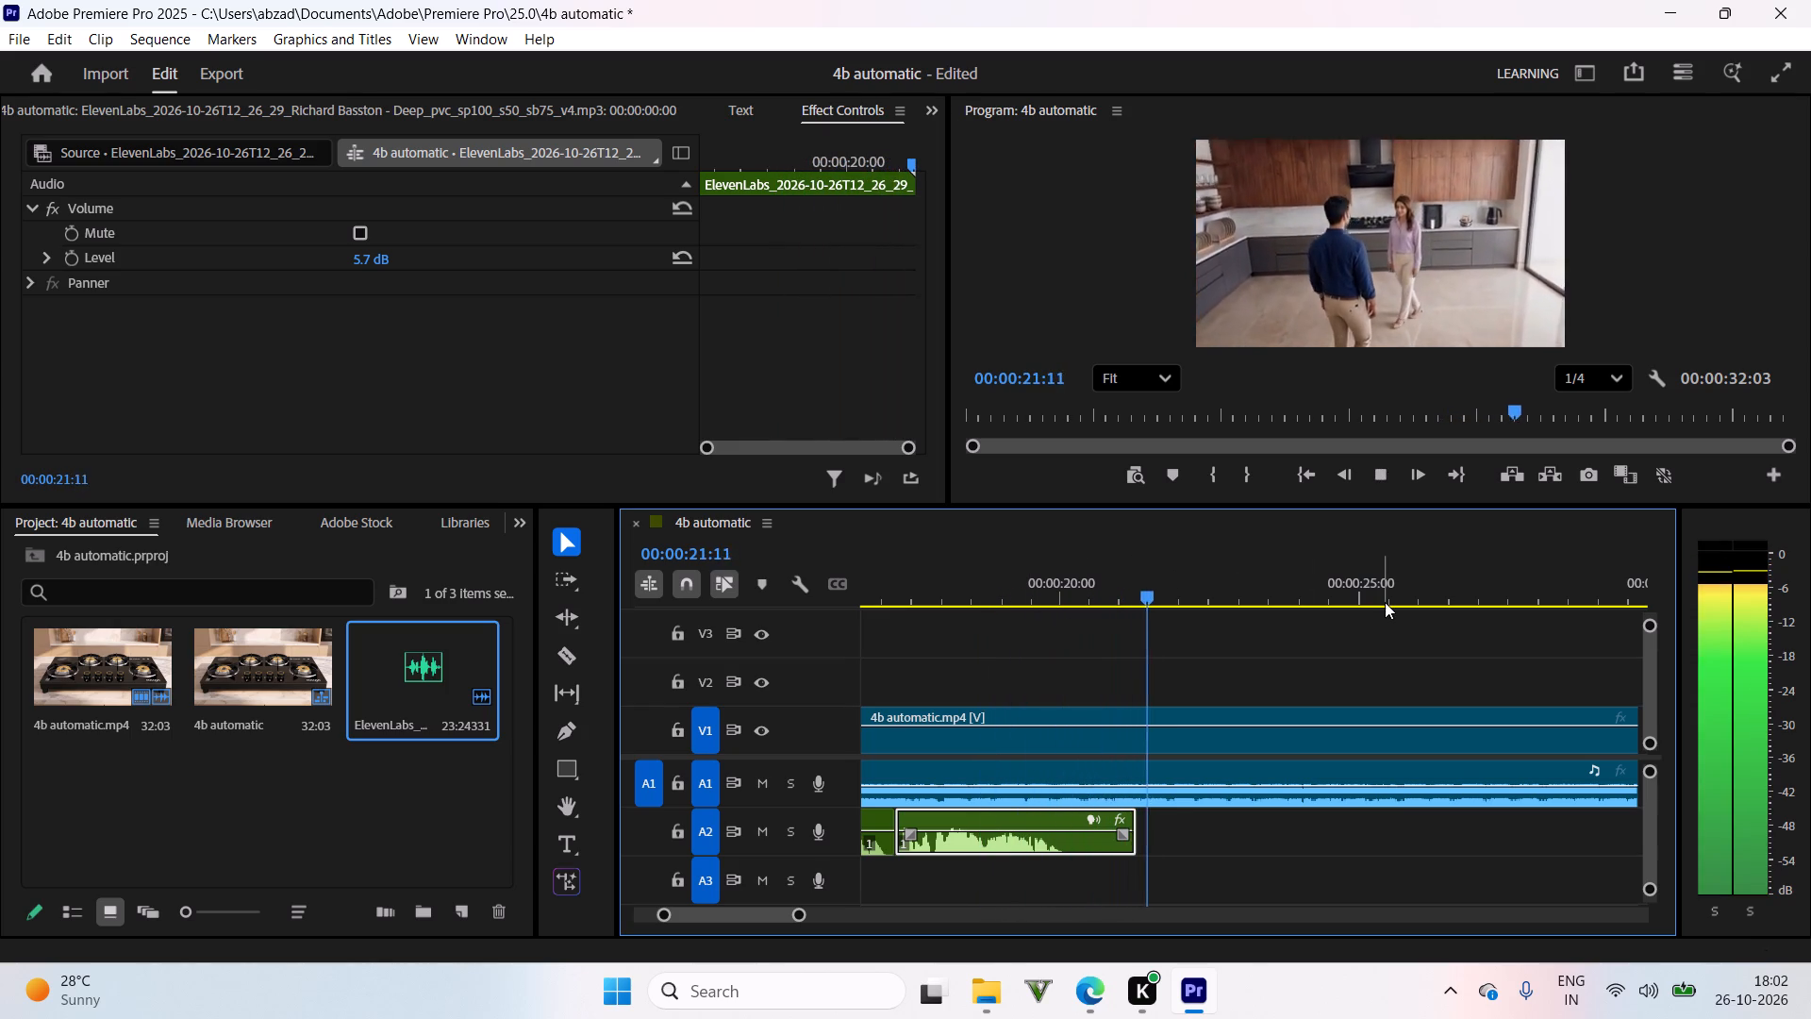
Export the sequence to the Downloads folder as 4b automatic_1.mp4 with the High Quality 1080p HD preset.
{"action": "left_click", "coordinate": [1641, 75]}
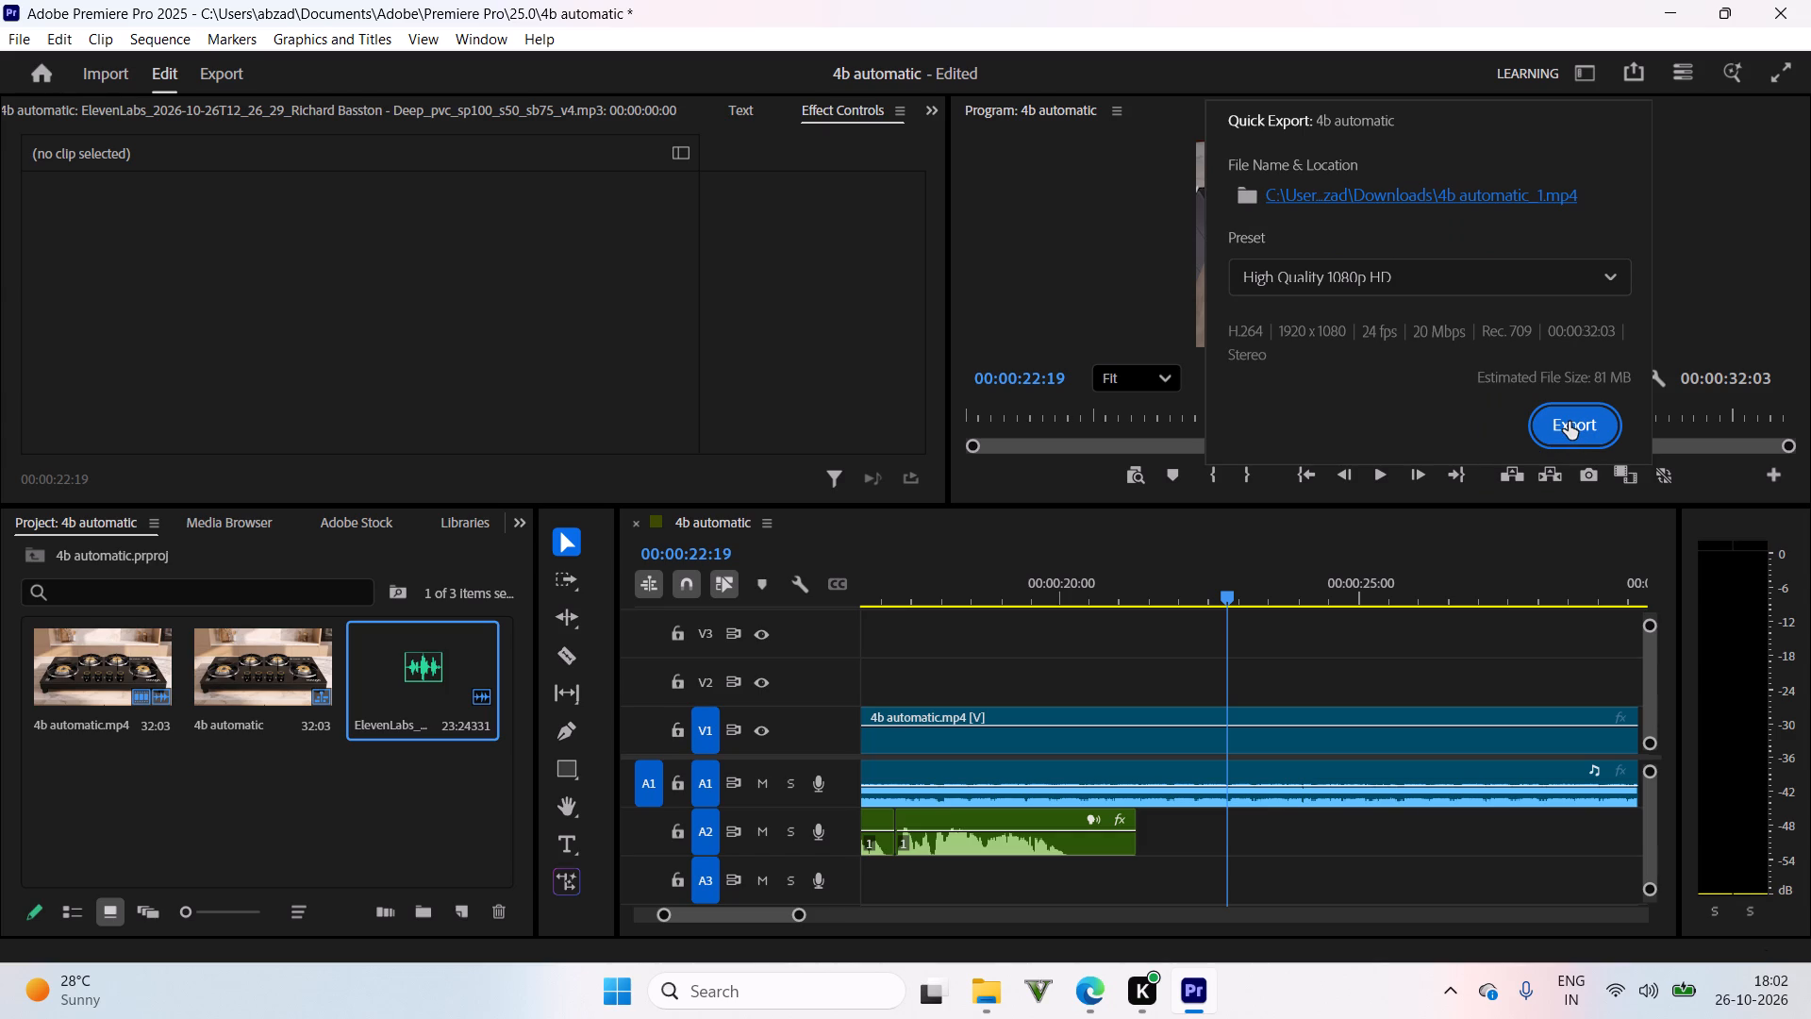
{"action": "left_click", "coordinate": [1569, 422]}
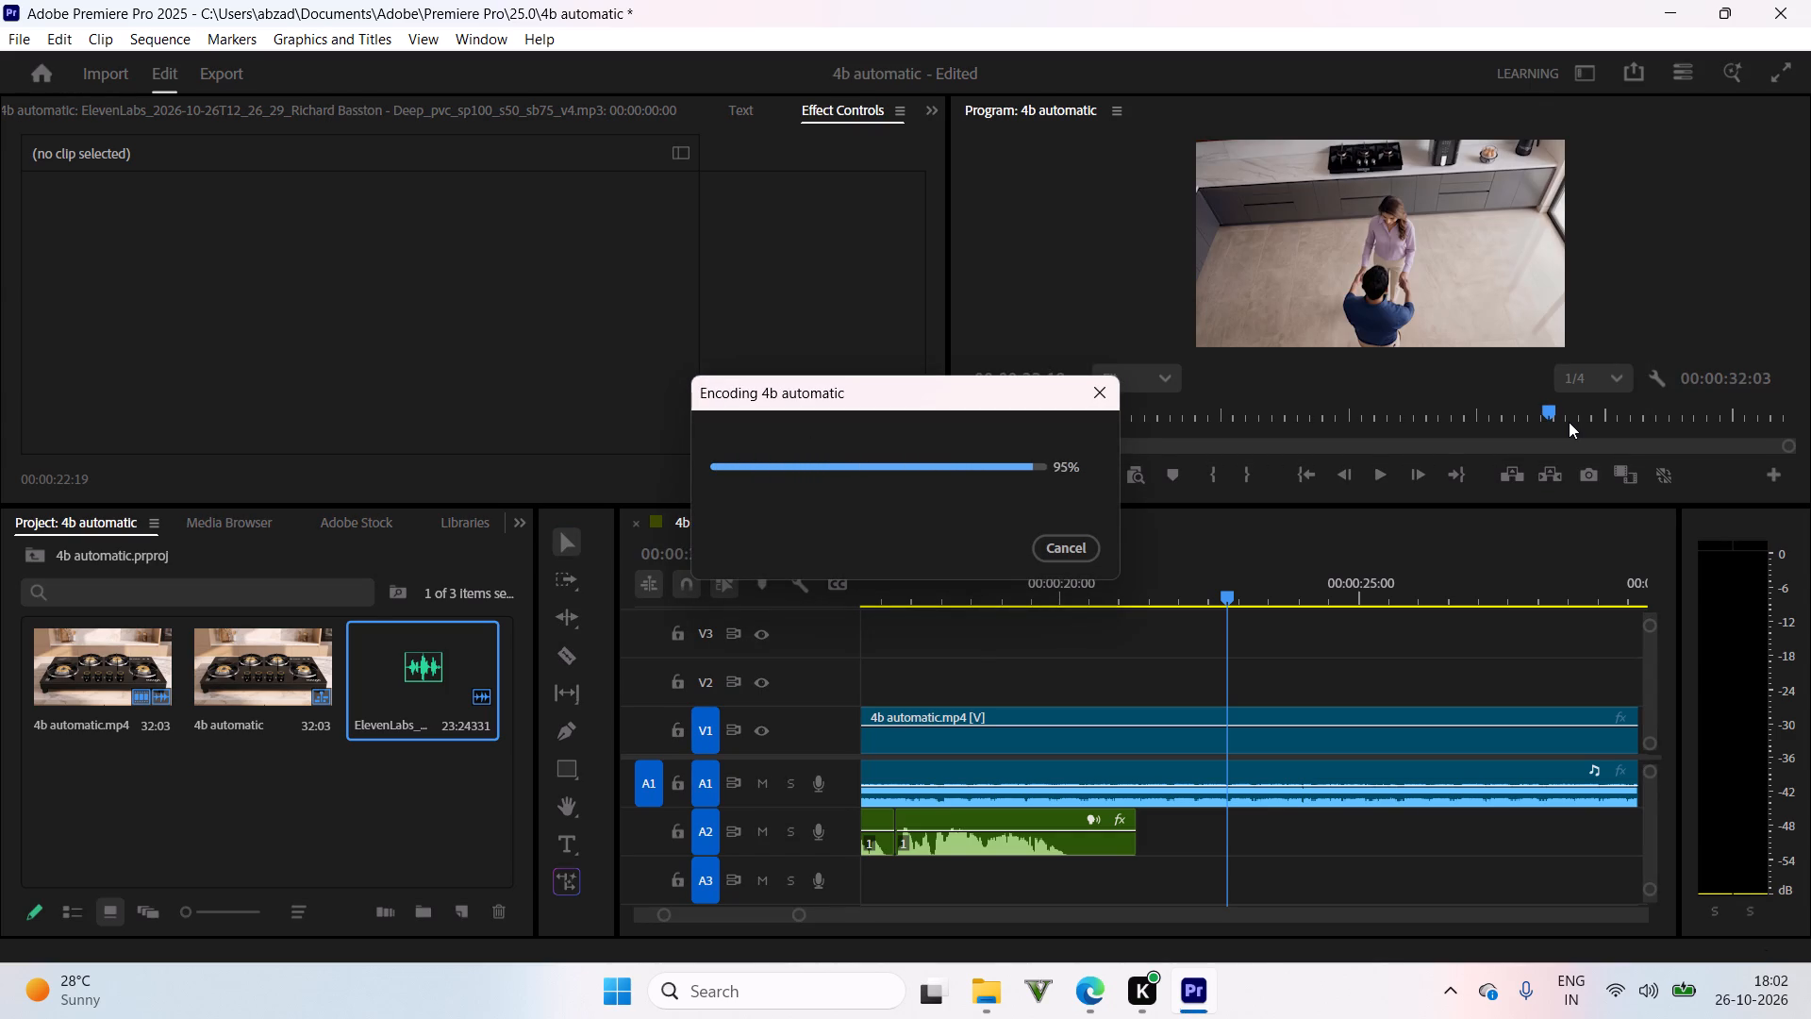
{"action": "key", "text": "space"}
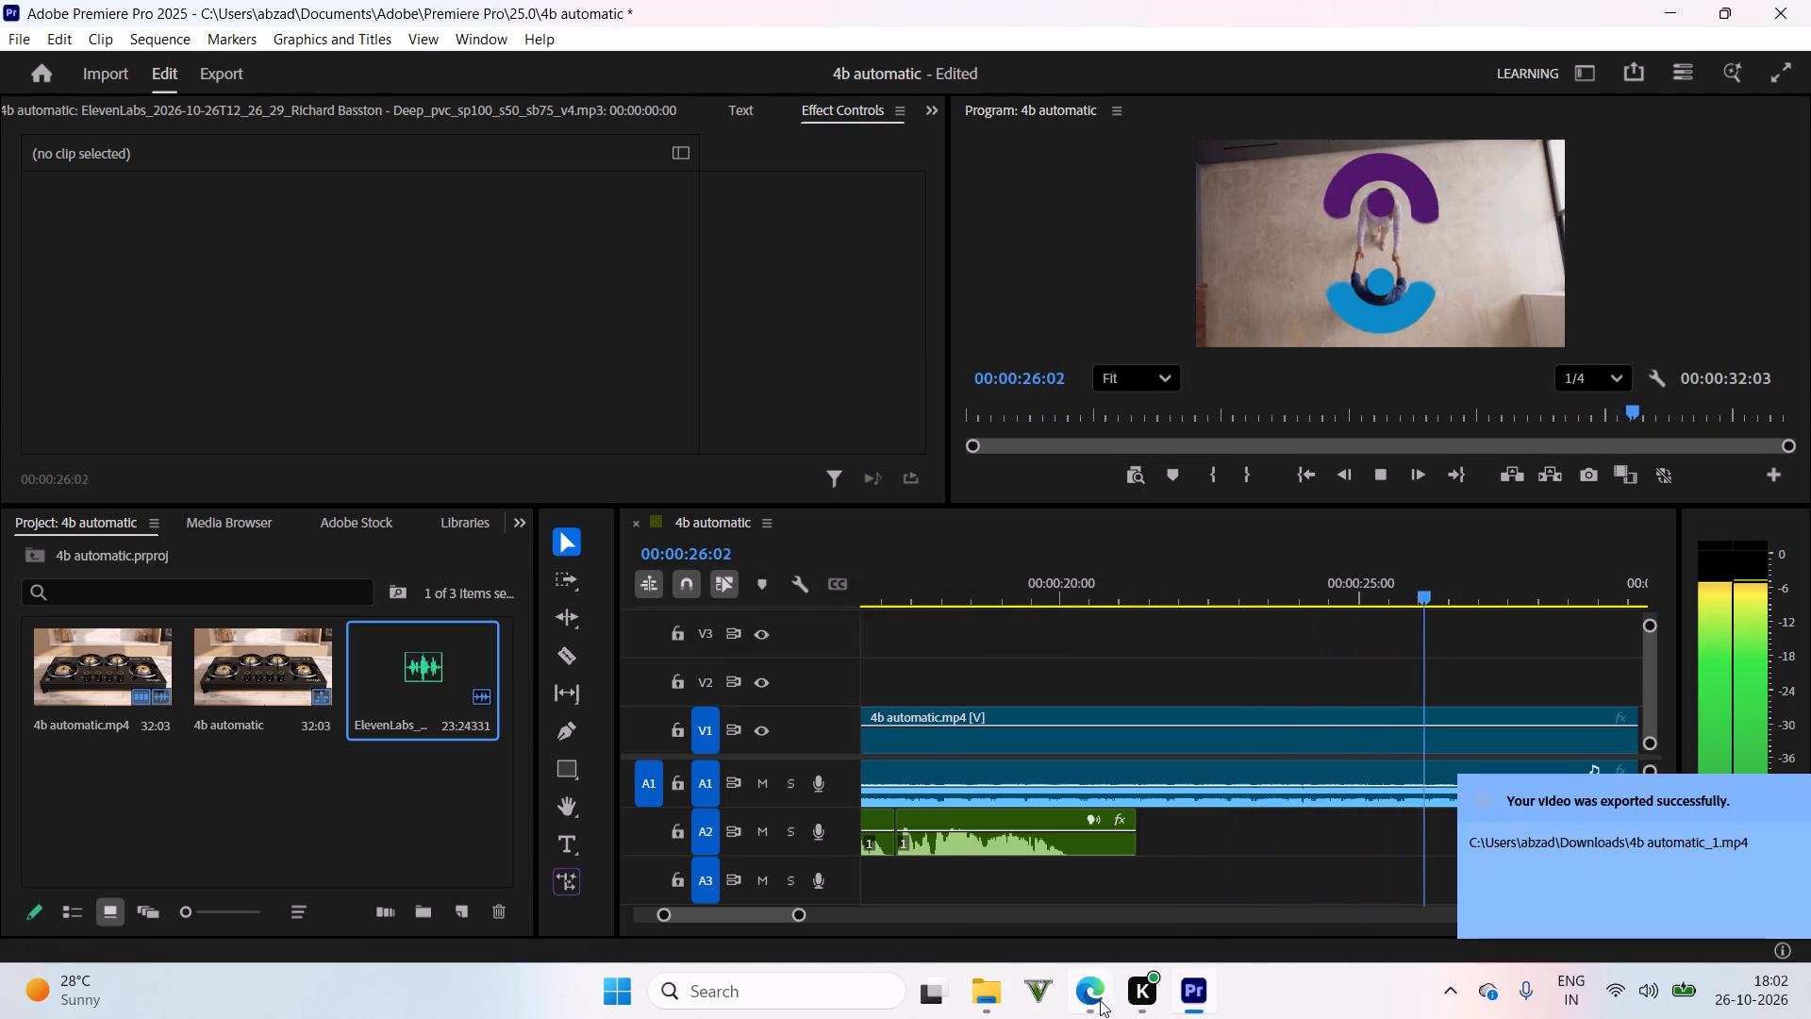
Switch to File Explorer, refresh the Downloads folder and select the exported 4b automatic_1 video.
{"action": "left_click", "coordinate": [970, 983]}
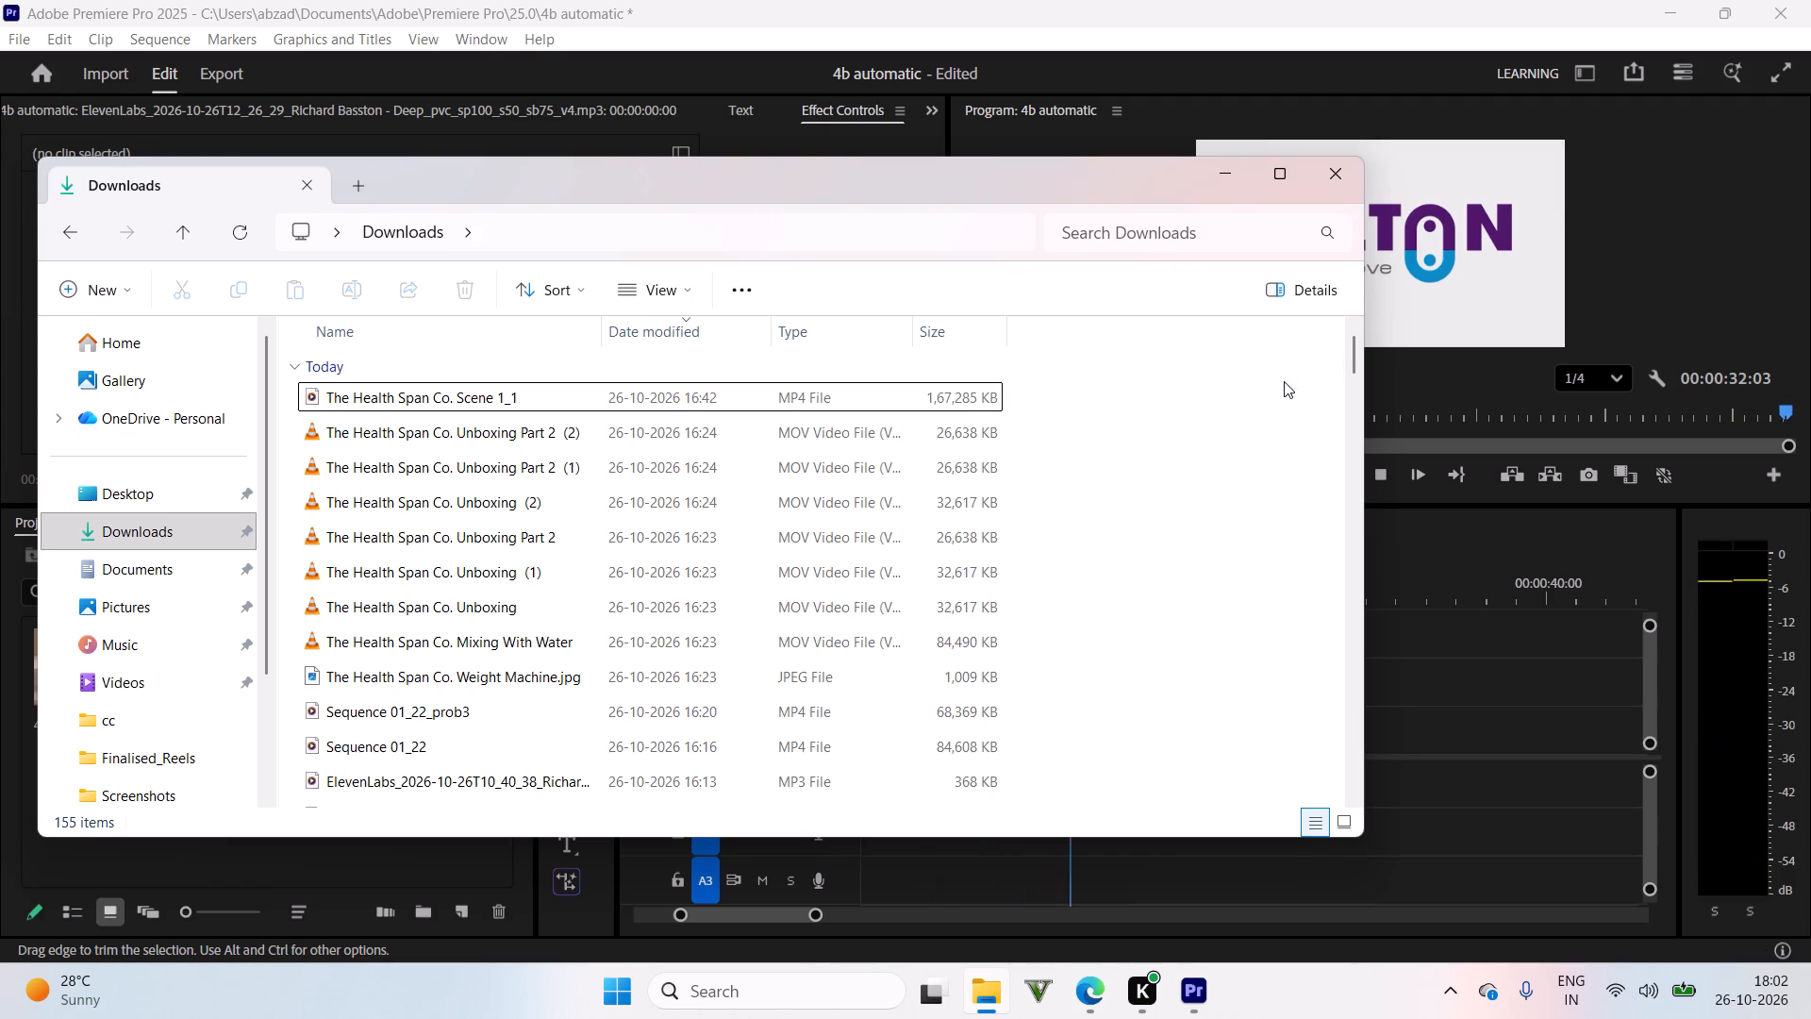
{"action": "left_click_drag", "start_coordinate": [1086, 159], "coordinate": [1124, 497]}
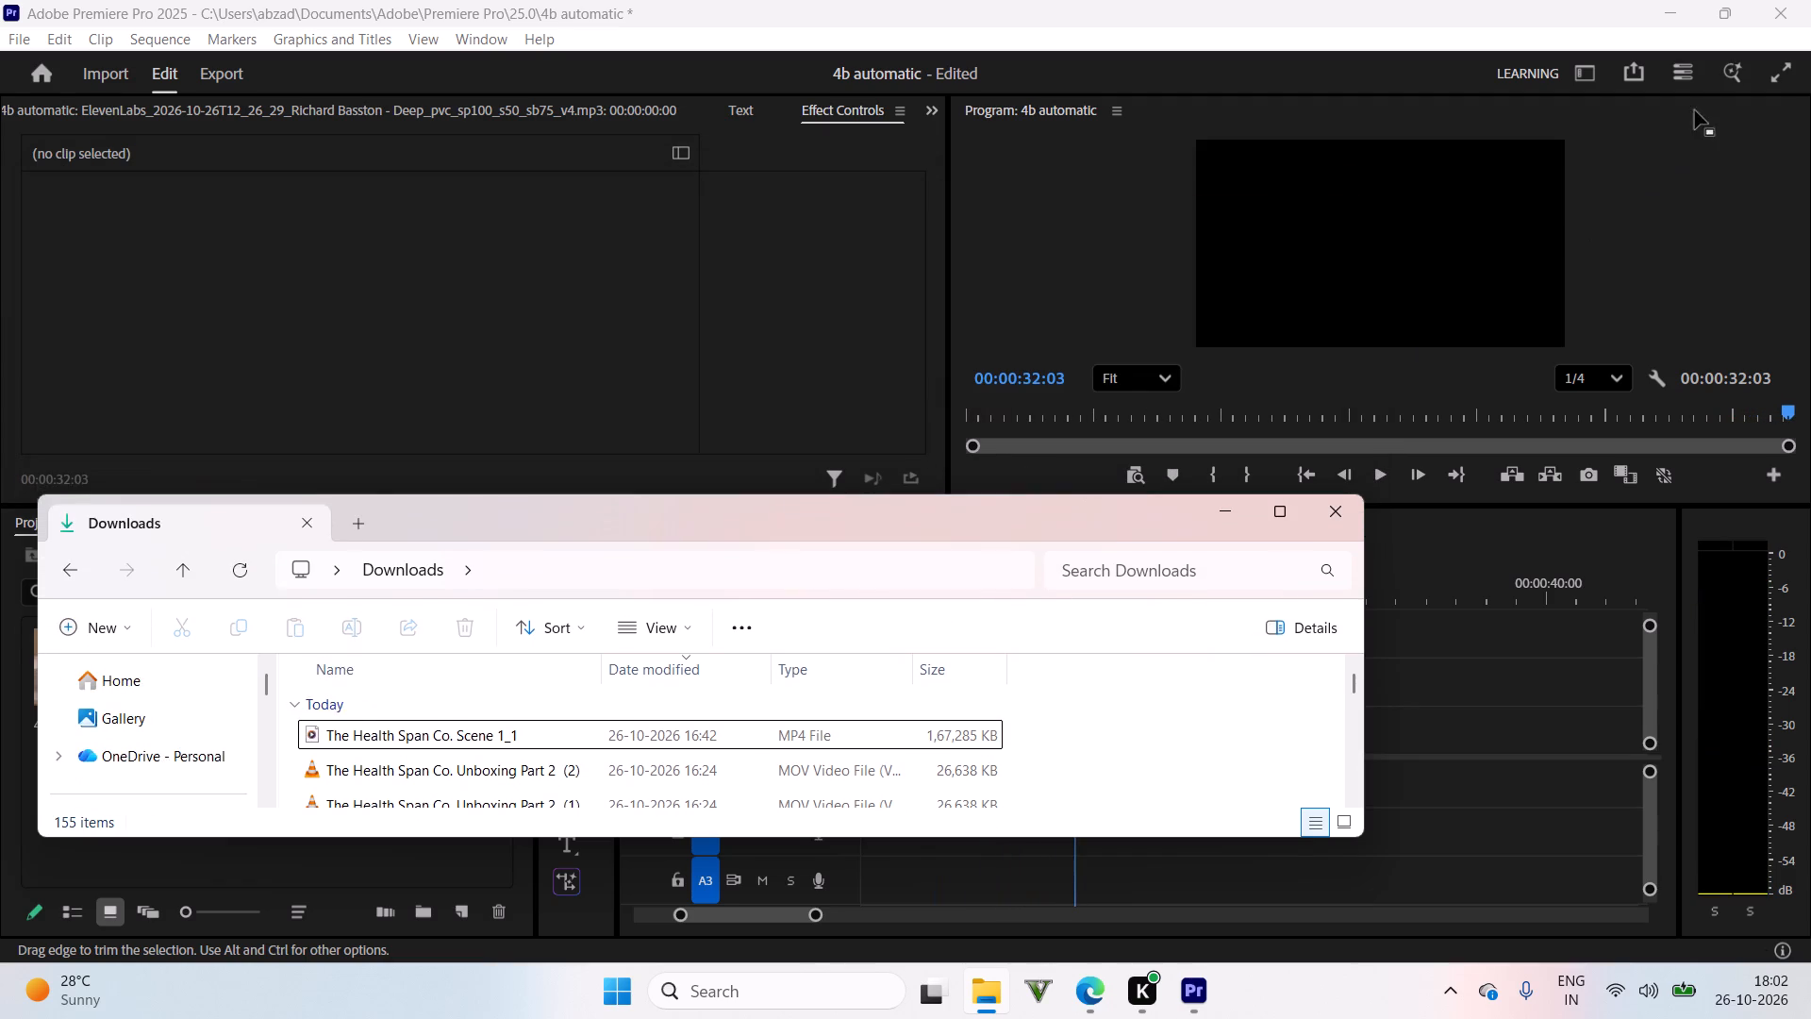
{"action": "left_click", "coordinate": [1649, 74]}
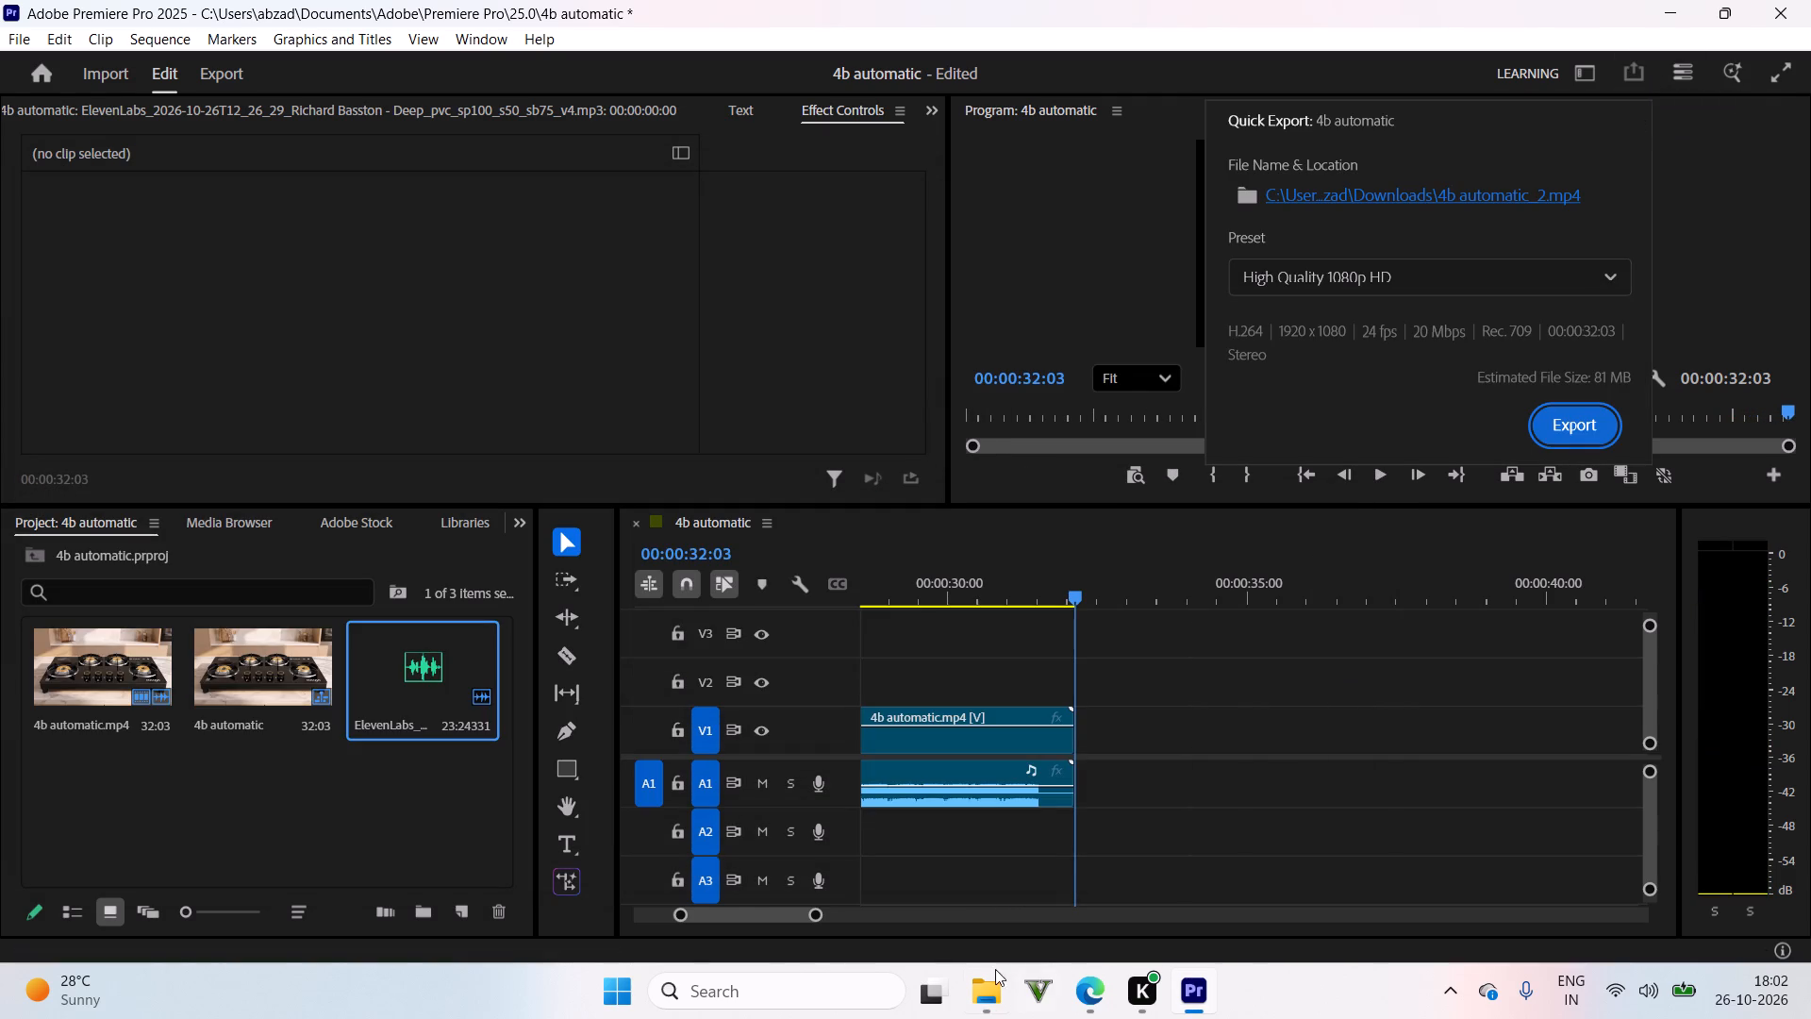
{"action": "left_click", "coordinate": [983, 973]}
{"action": "right_click", "coordinate": [1132, 731]}
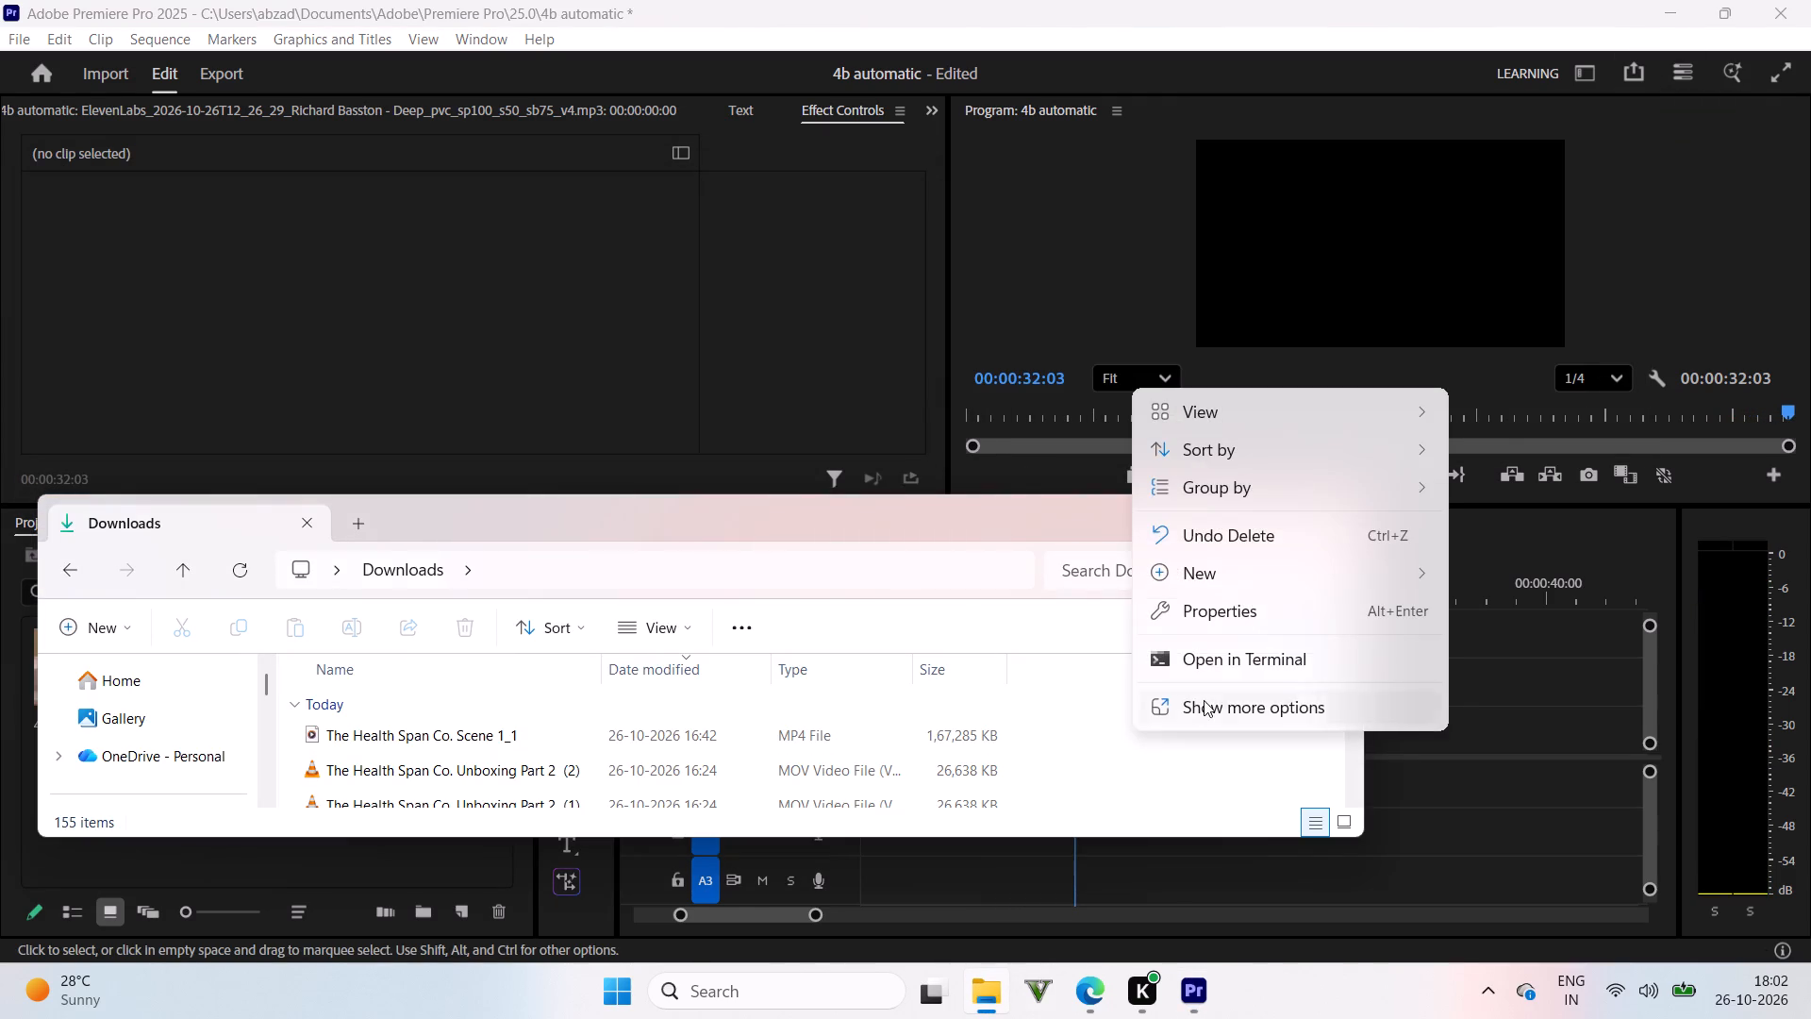
{"action": "left_click", "coordinate": [1204, 700]}
{"action": "left_click", "coordinate": [1230, 407]}
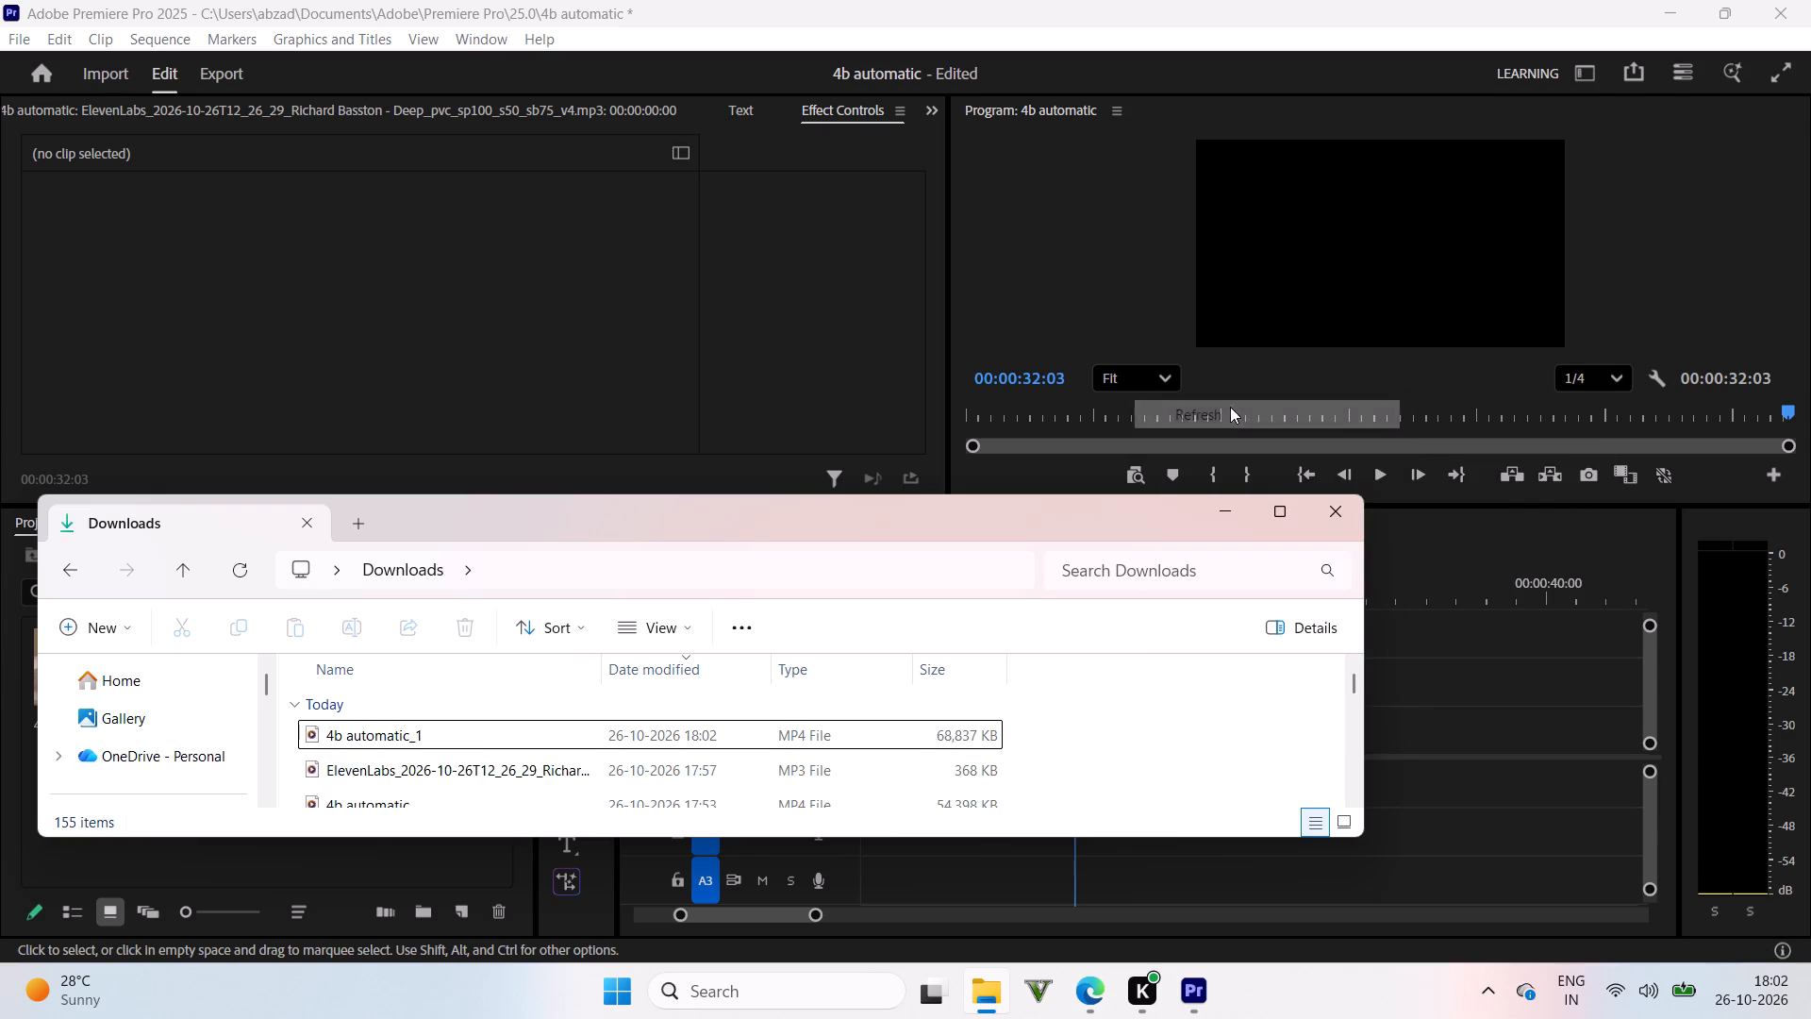
{"action": "left_click_drag", "start_coordinate": [748, 727], "coordinate": [1127, 881]}
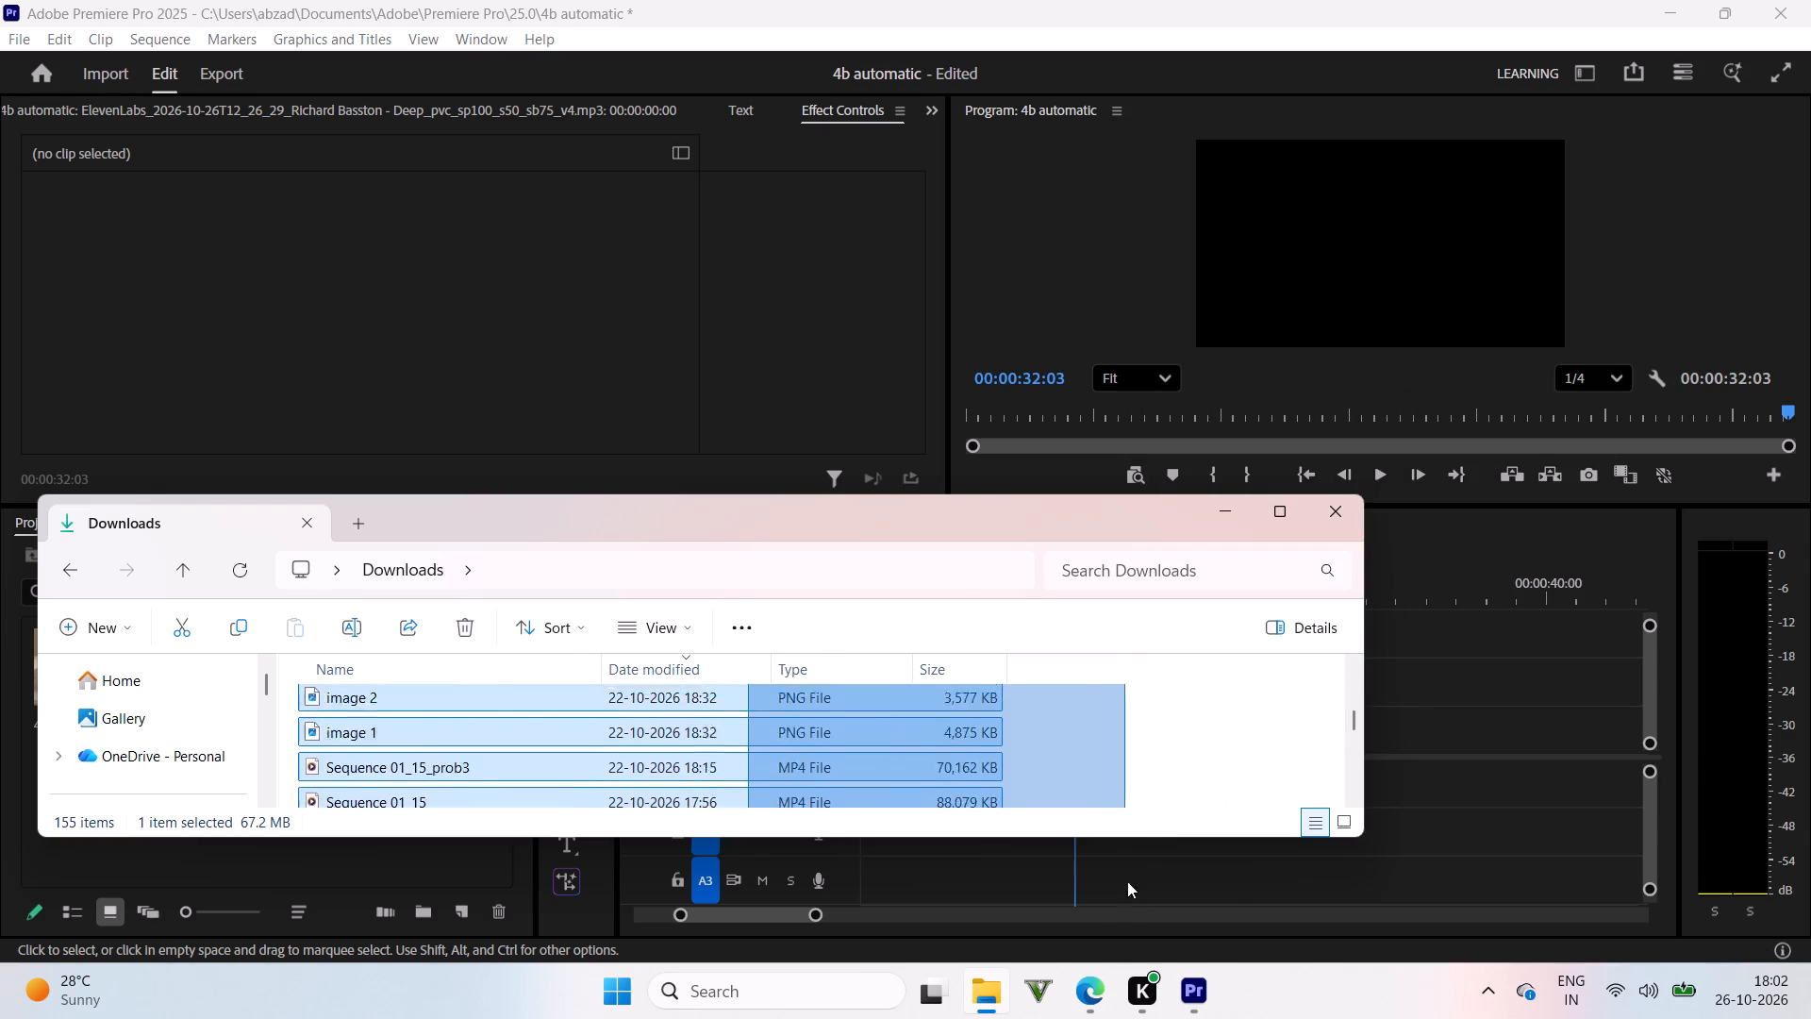
{"action": "left_click_drag", "start_coordinate": [1127, 881], "coordinate": [1175, 538]}
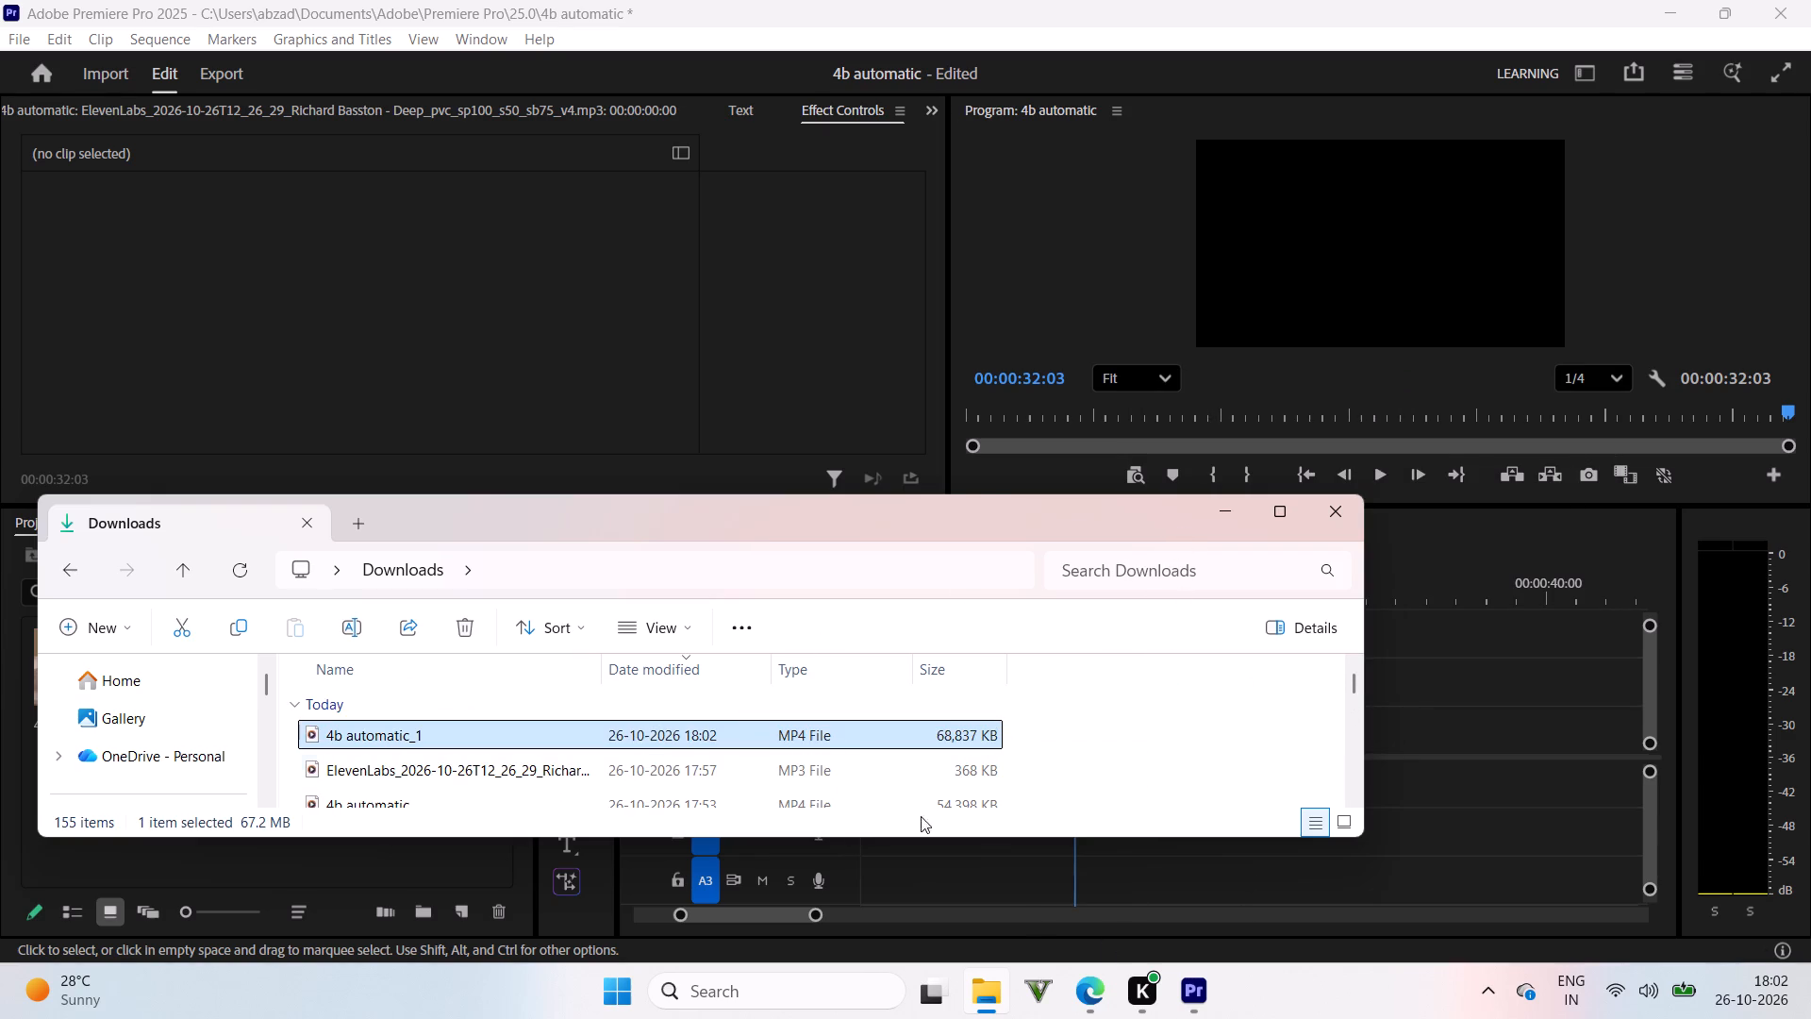
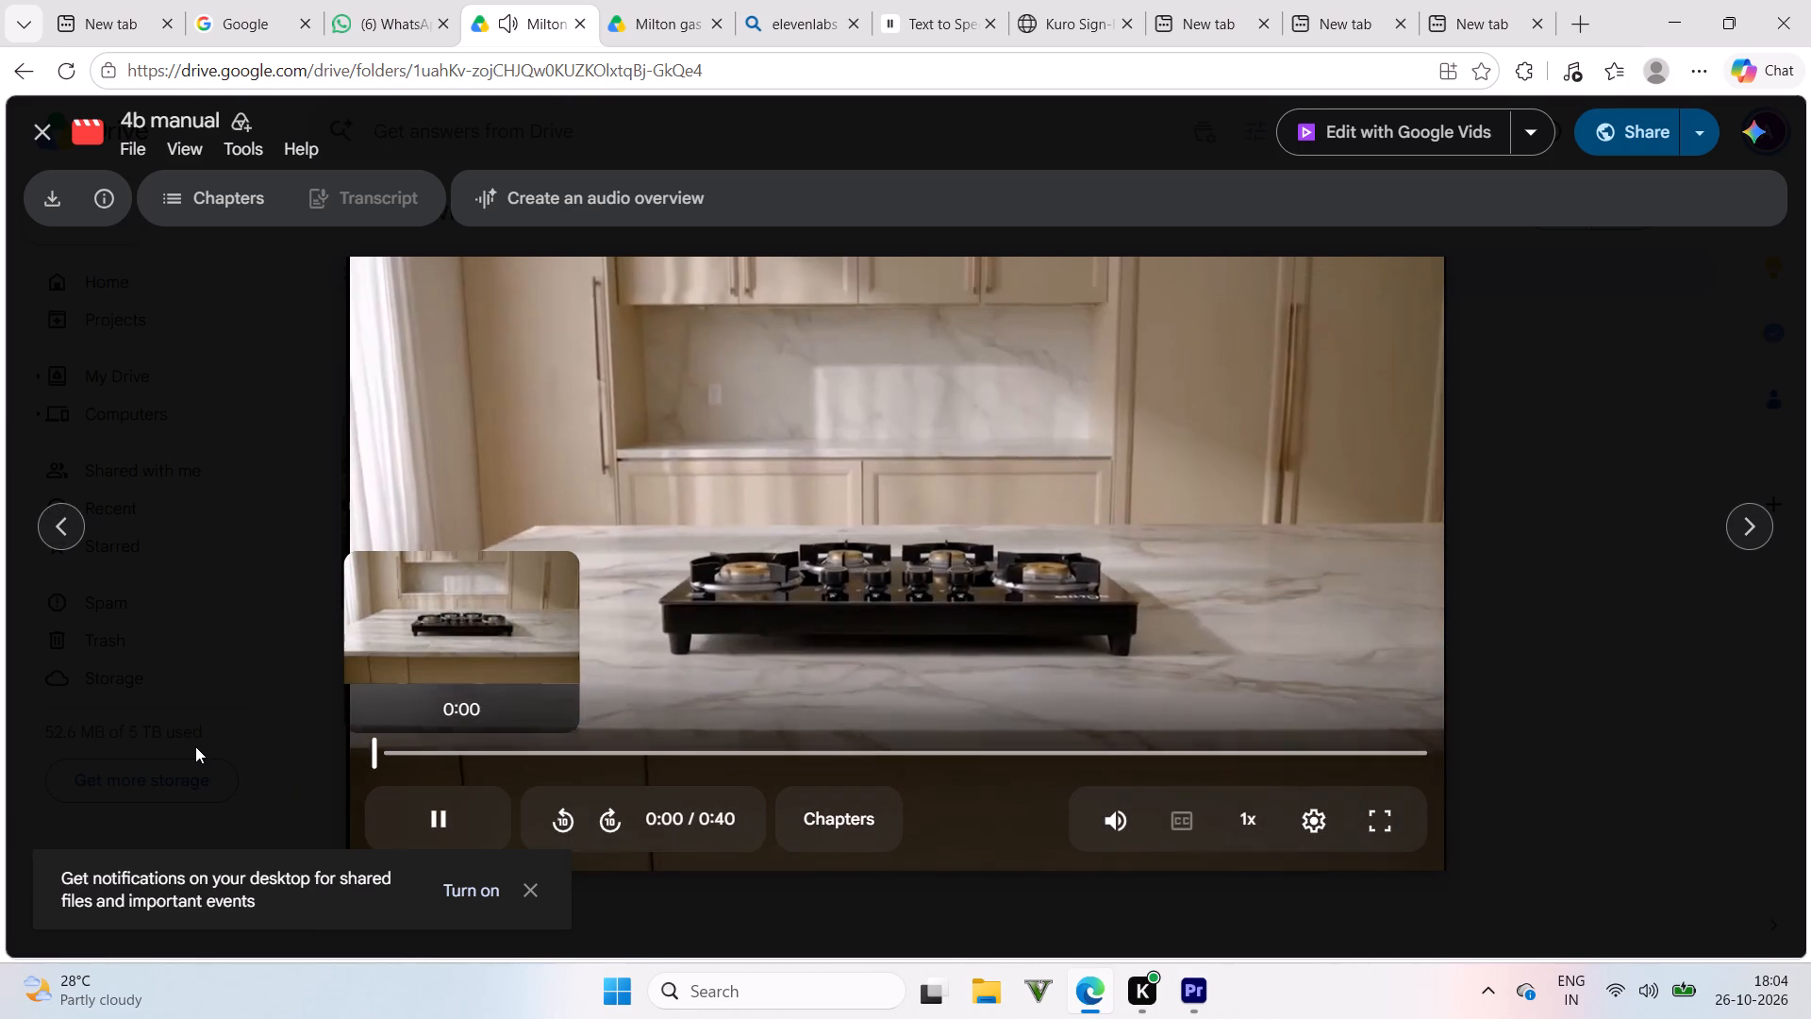
Download the 4b manual video from Google Drive.
{"action": "left_click", "coordinate": [43, 205]}
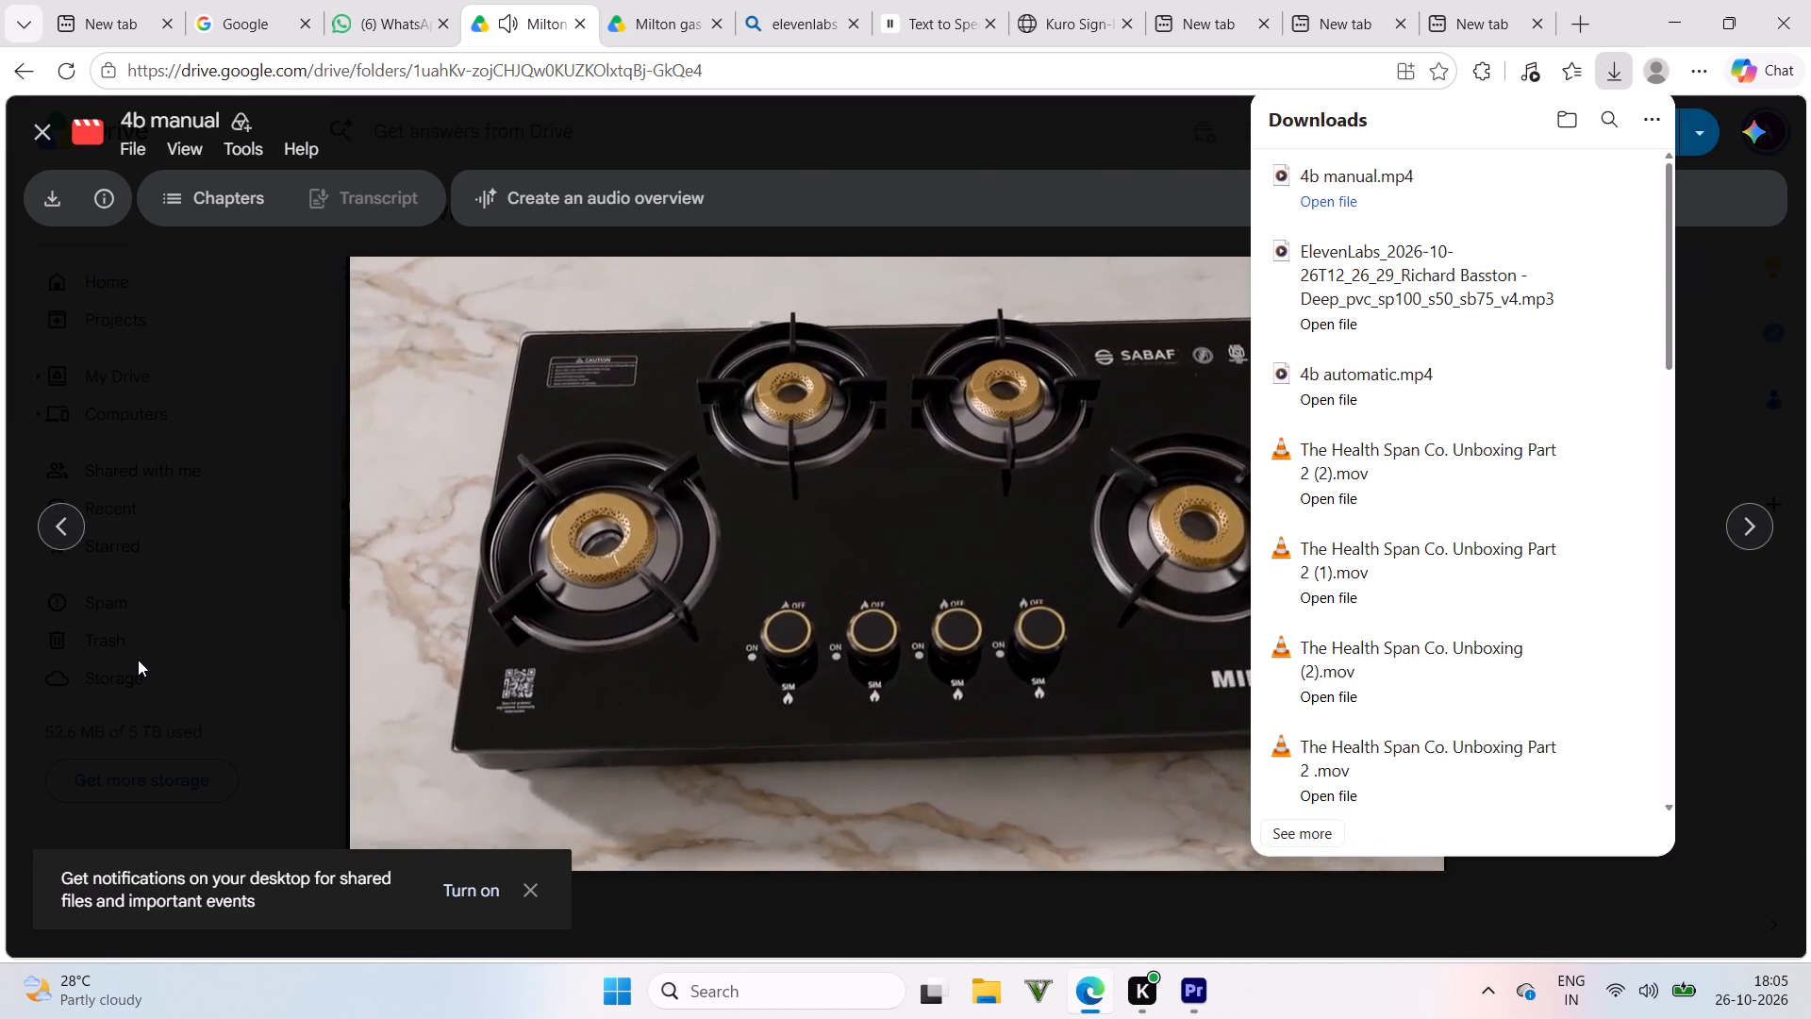
{"action": "left_click_drag", "start_coordinate": [1372, 206], "coordinate": [909, 259]}
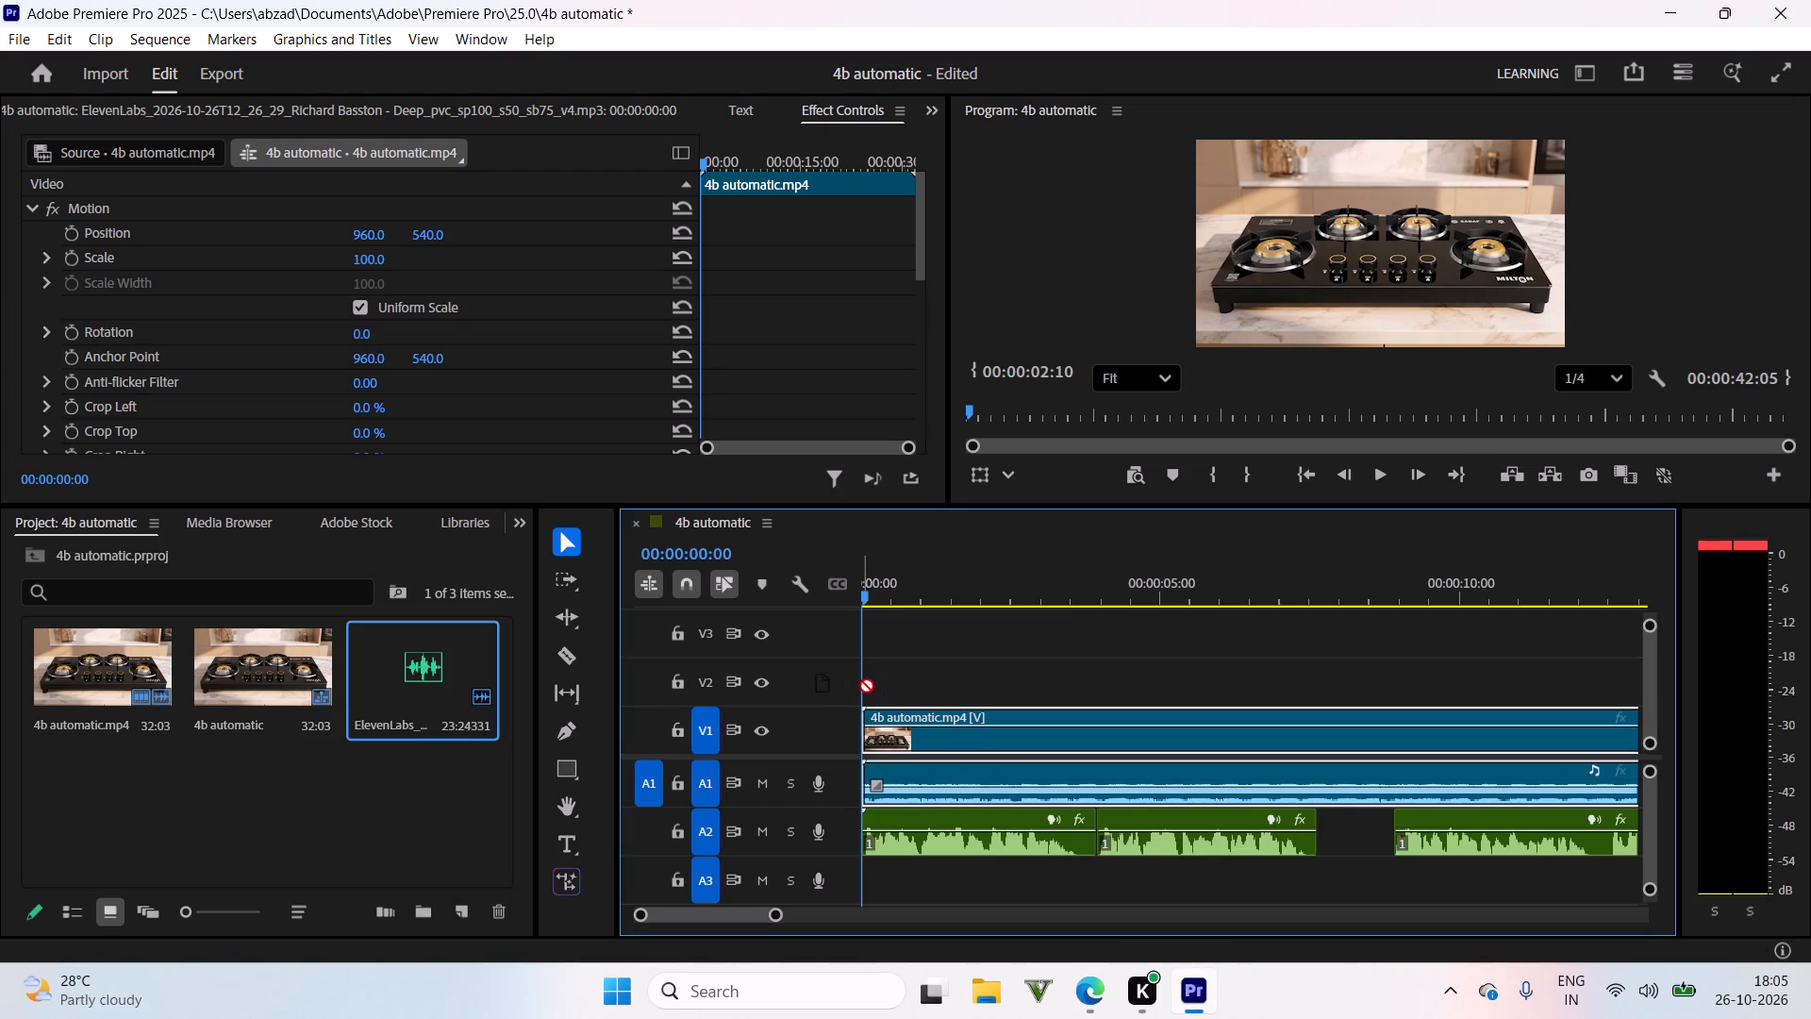
{"action": "left_click_drag", "start_coordinate": [867, 686], "coordinate": [863, 870]}
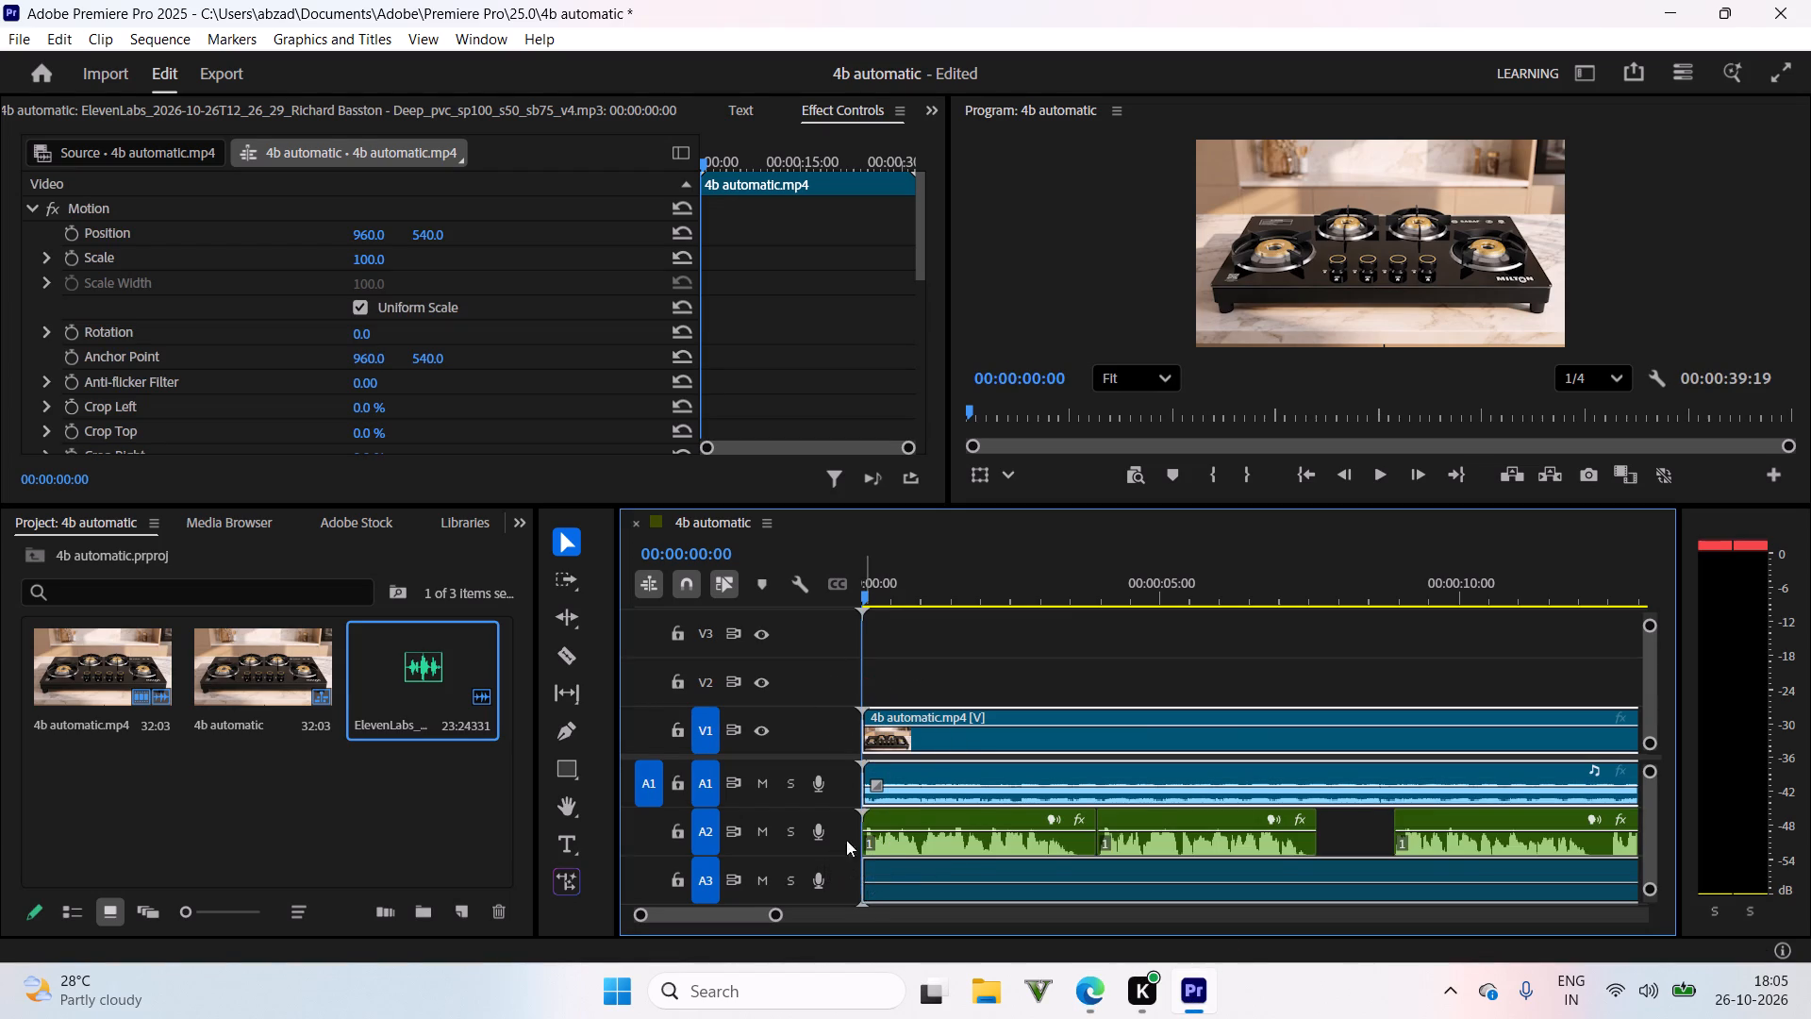
Delete the 4b automatic.mp4 clip with its linked audio from tracks V1 and A1.
{"action": "left_click", "coordinate": [921, 720]}
{"action": "right_click", "coordinate": [918, 717]}
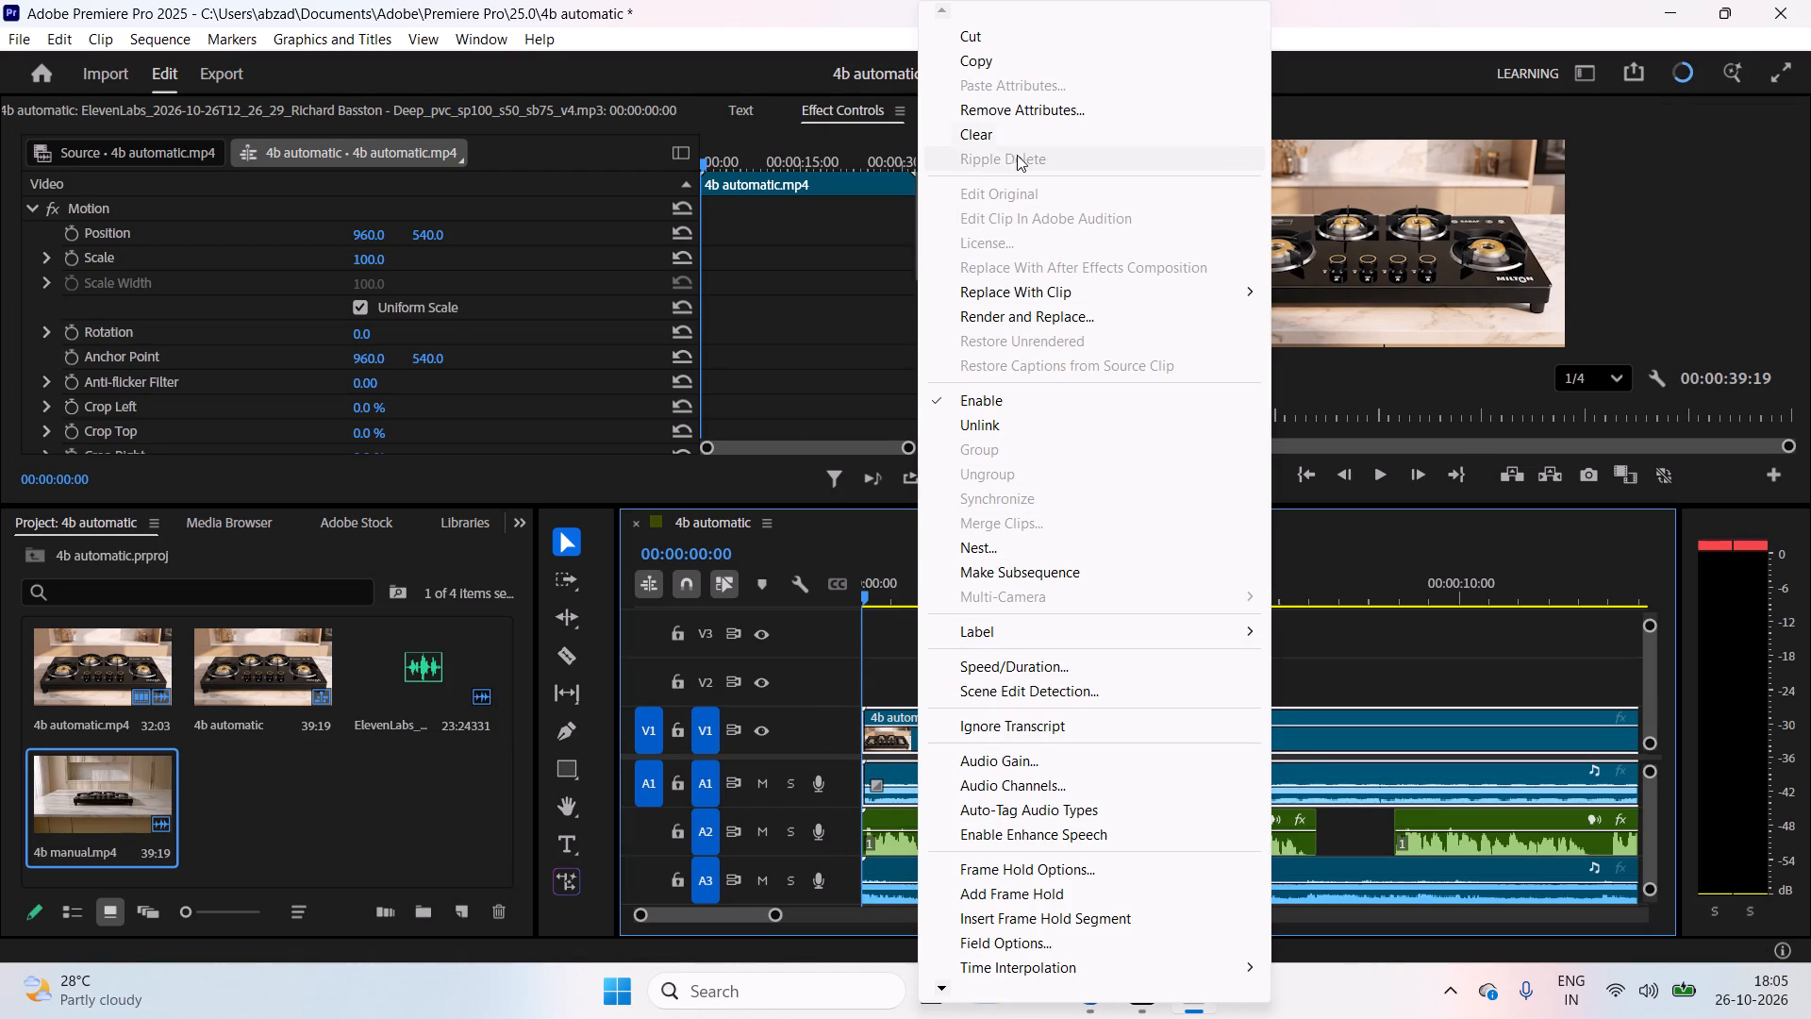
{"action": "left_click", "coordinate": [879, 894]}
{"action": "left_click", "coordinate": [925, 722]}
{"action": "key", "text": "BackSpace"}
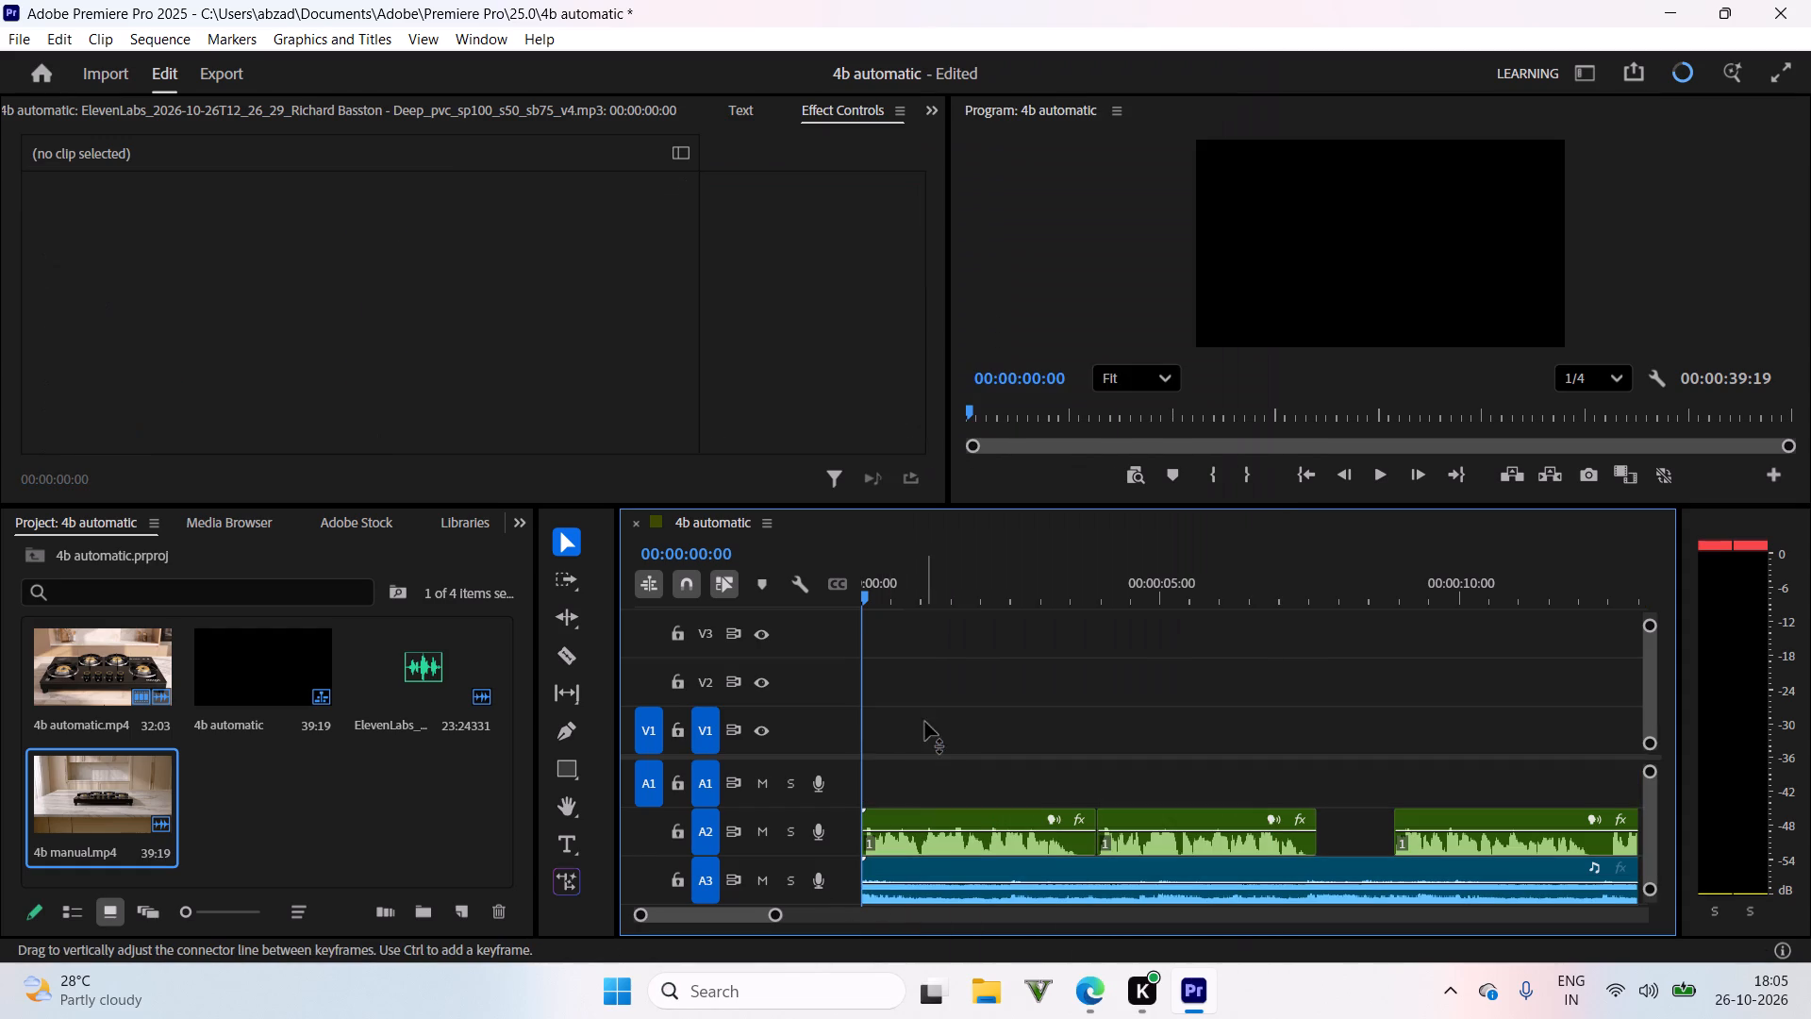
Replace the 4b manual.mp4 audio on track A3 with the full 4b manual.mp4 clip at the sequence start on V1 and A1.
{"action": "left_click", "coordinate": [924, 868]}
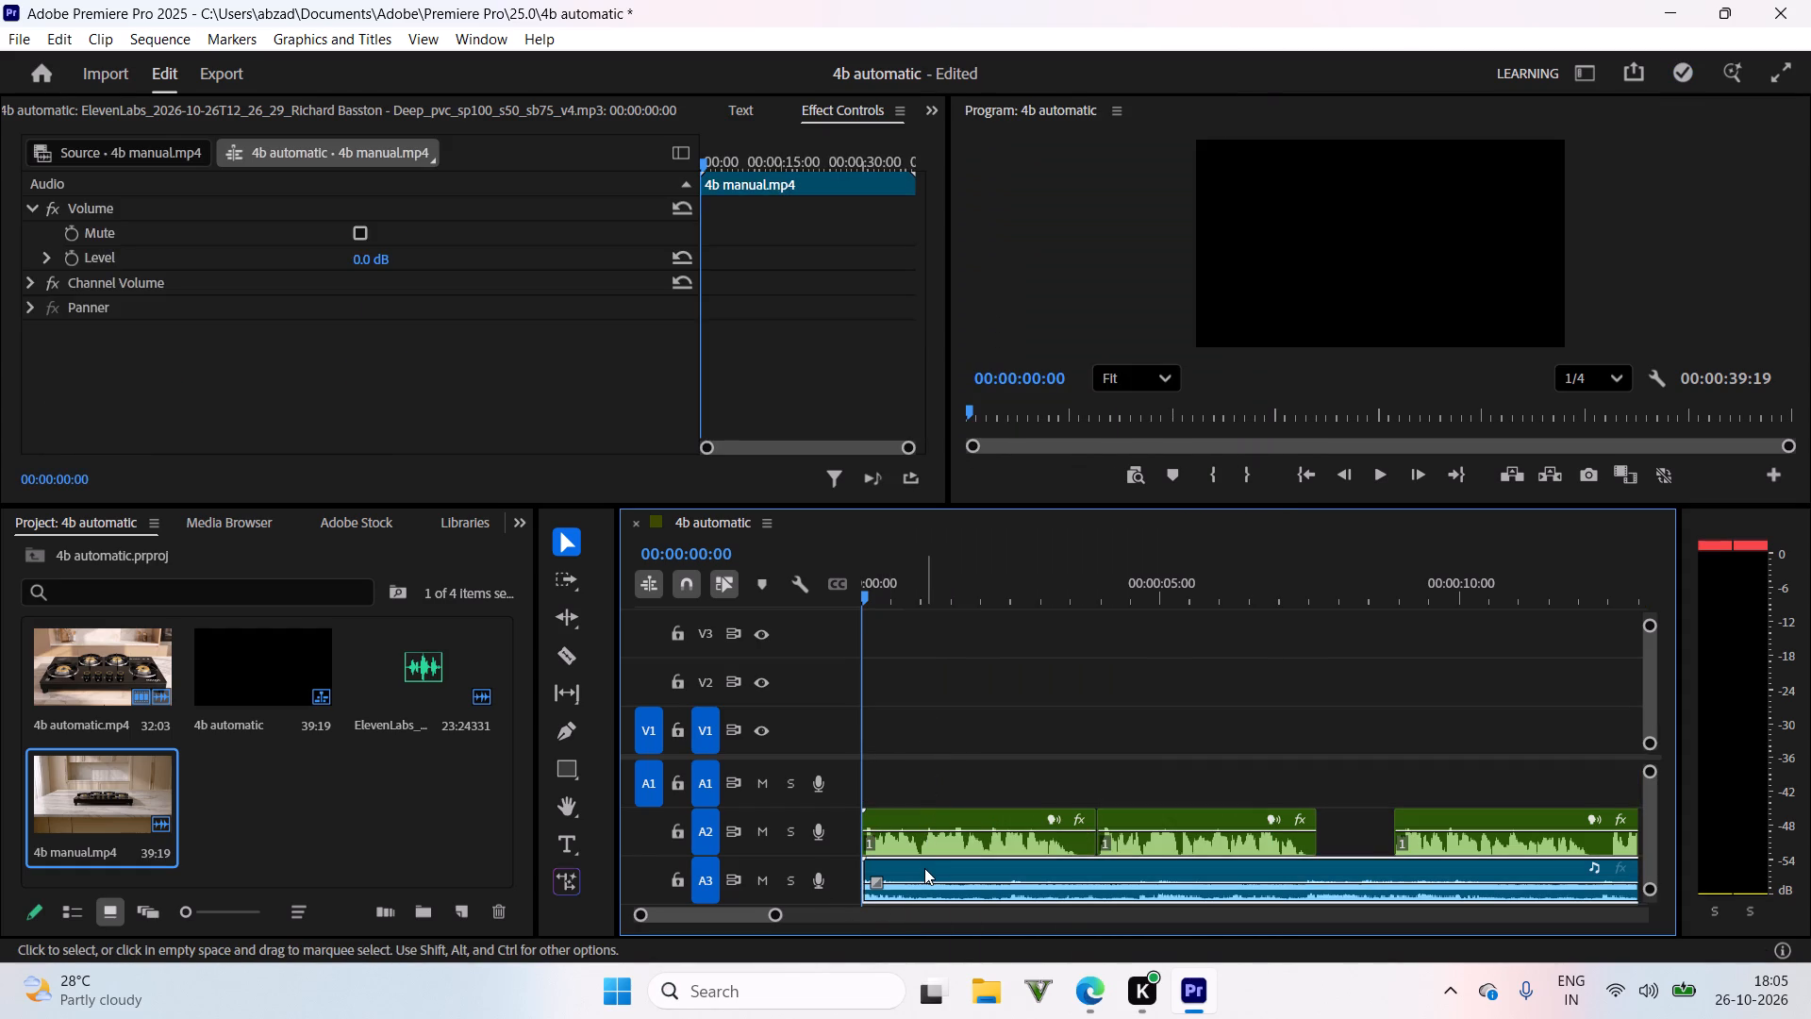
{"action": "key", "text": "BackSpace"}
{"action": "left_click_drag", "start_coordinate": [104, 800], "coordinate": [670, 704]}
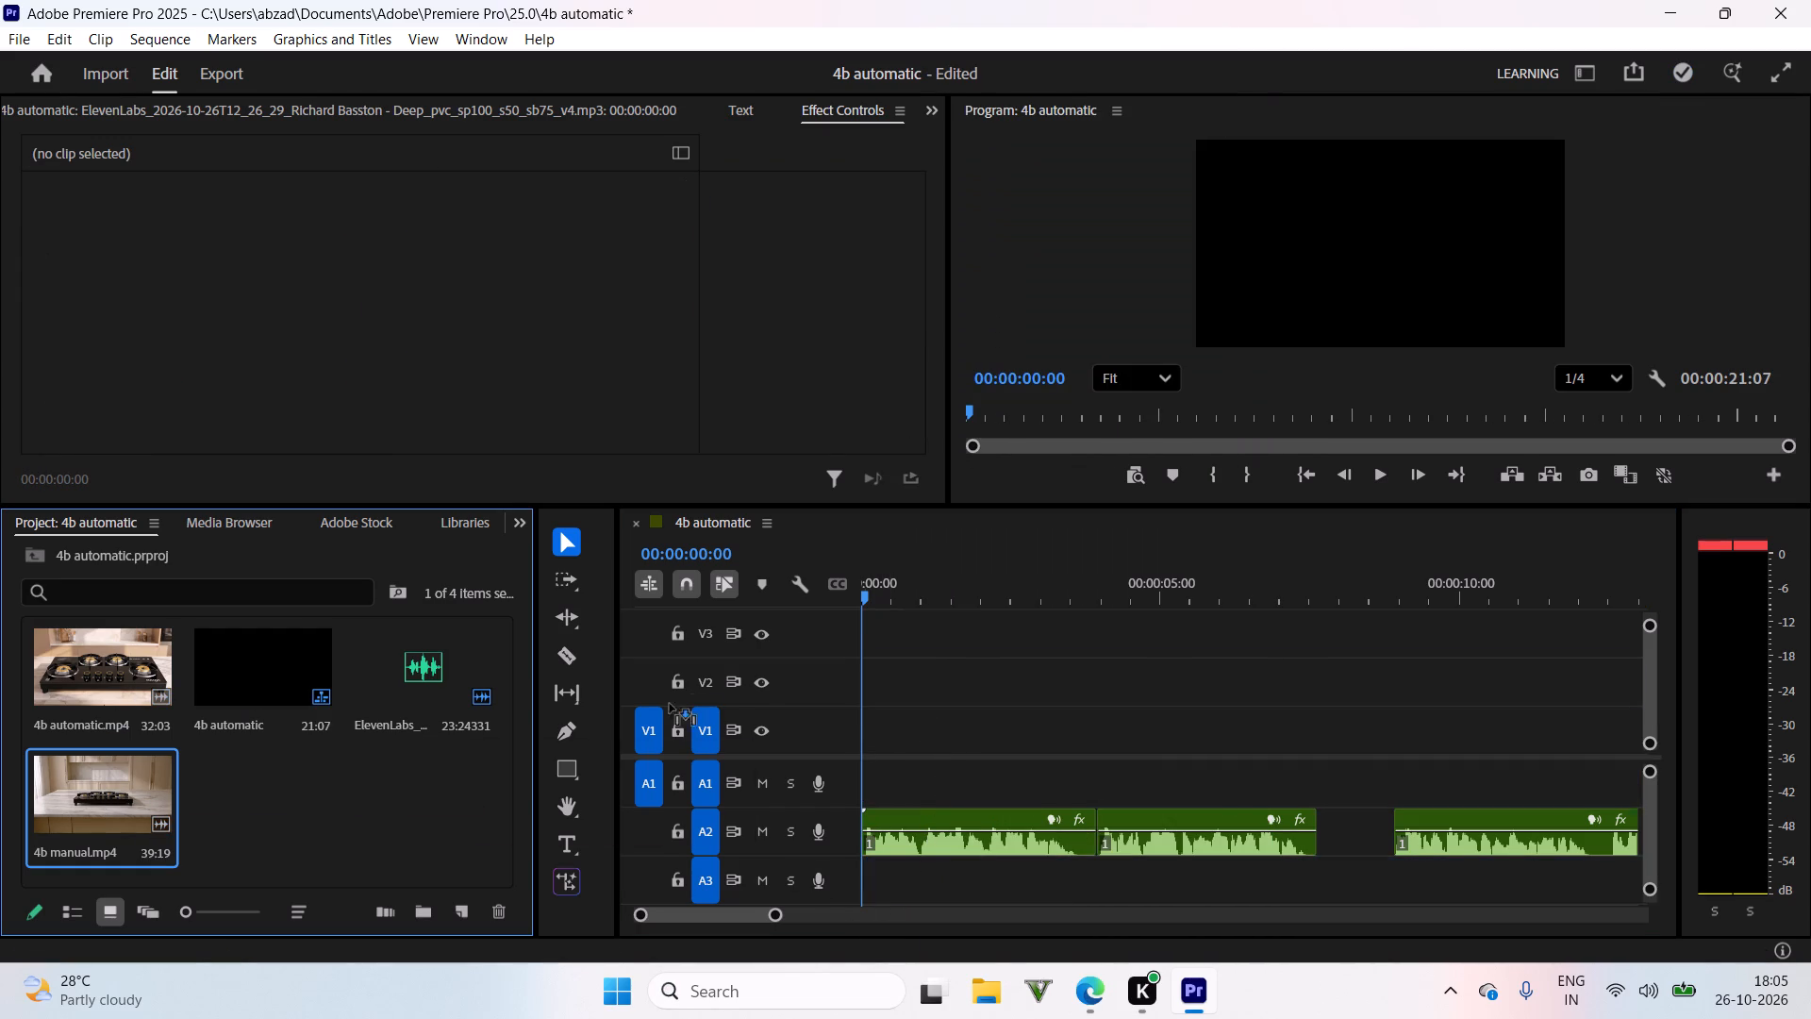
{"action": "left_click_drag", "start_coordinate": [670, 704], "coordinate": [841, 727]}
Play the opening shots and shift the second voice-over segment on A2 to start at about 00:00:05:03, at the top-down burner shot.
{"action": "key", "text": "space"}
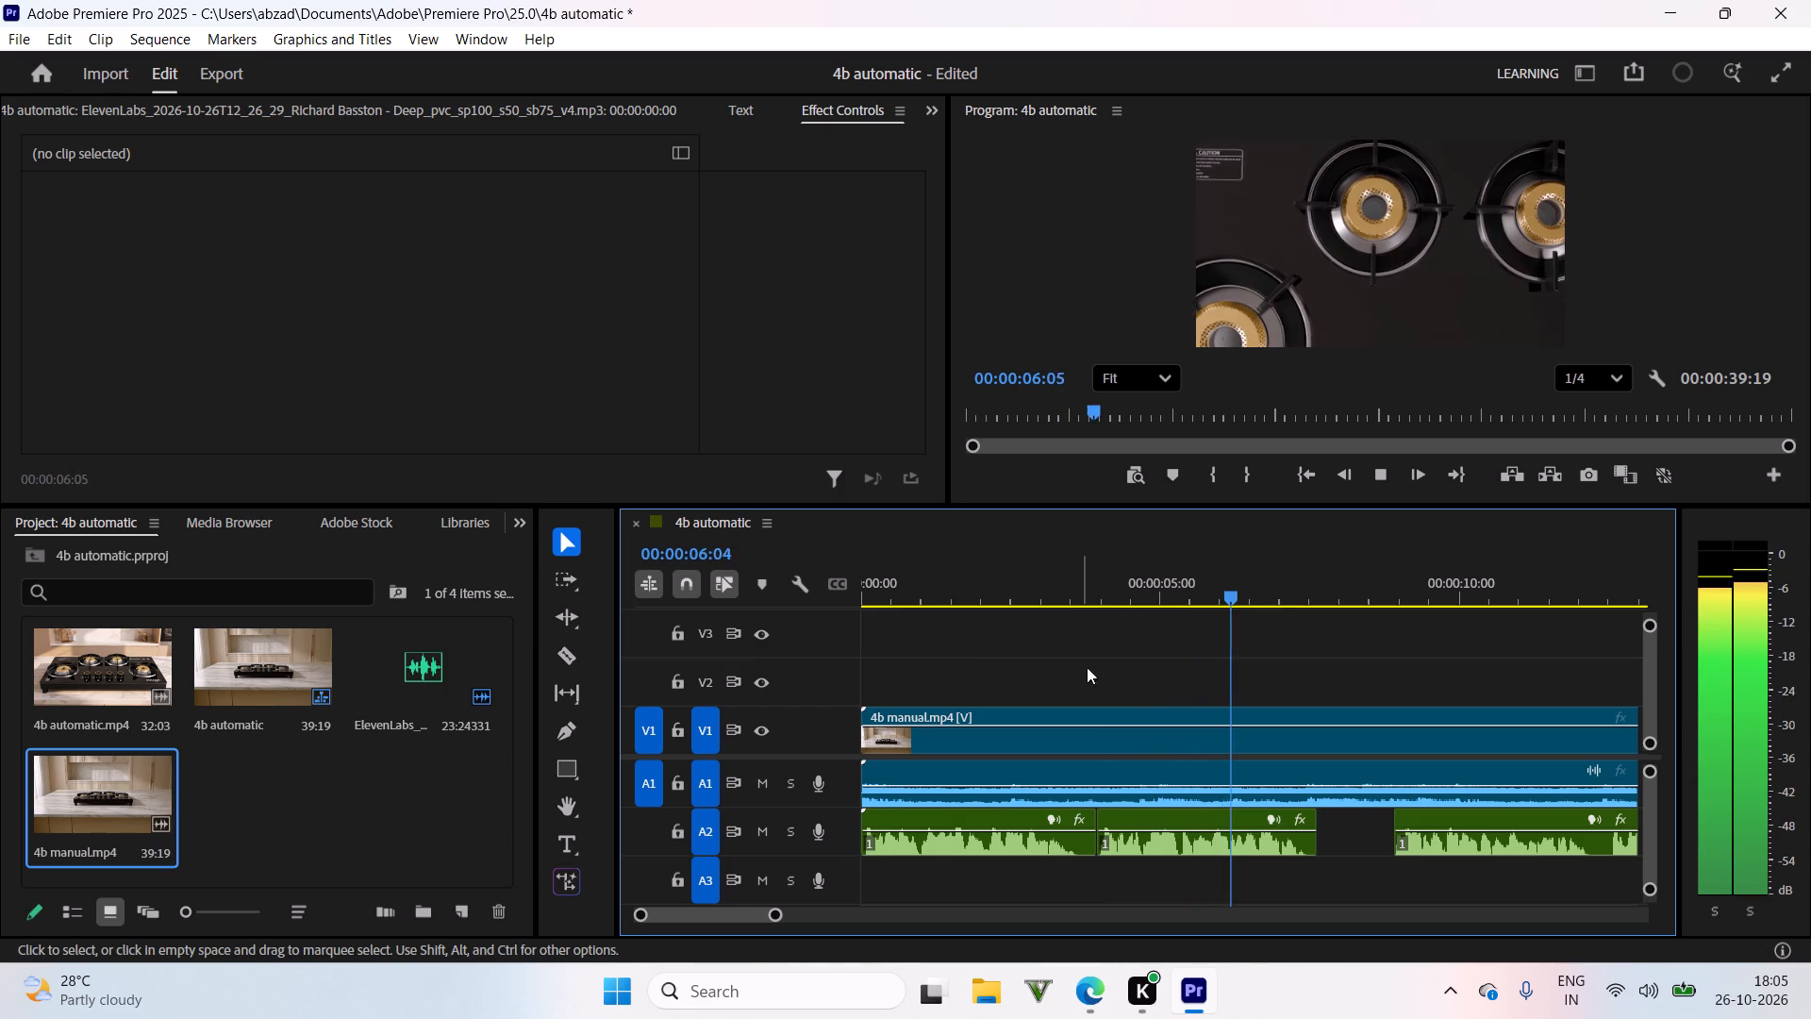
{"action": "left_click_drag", "start_coordinate": [1107, 592], "coordinate": [1105, 606]}
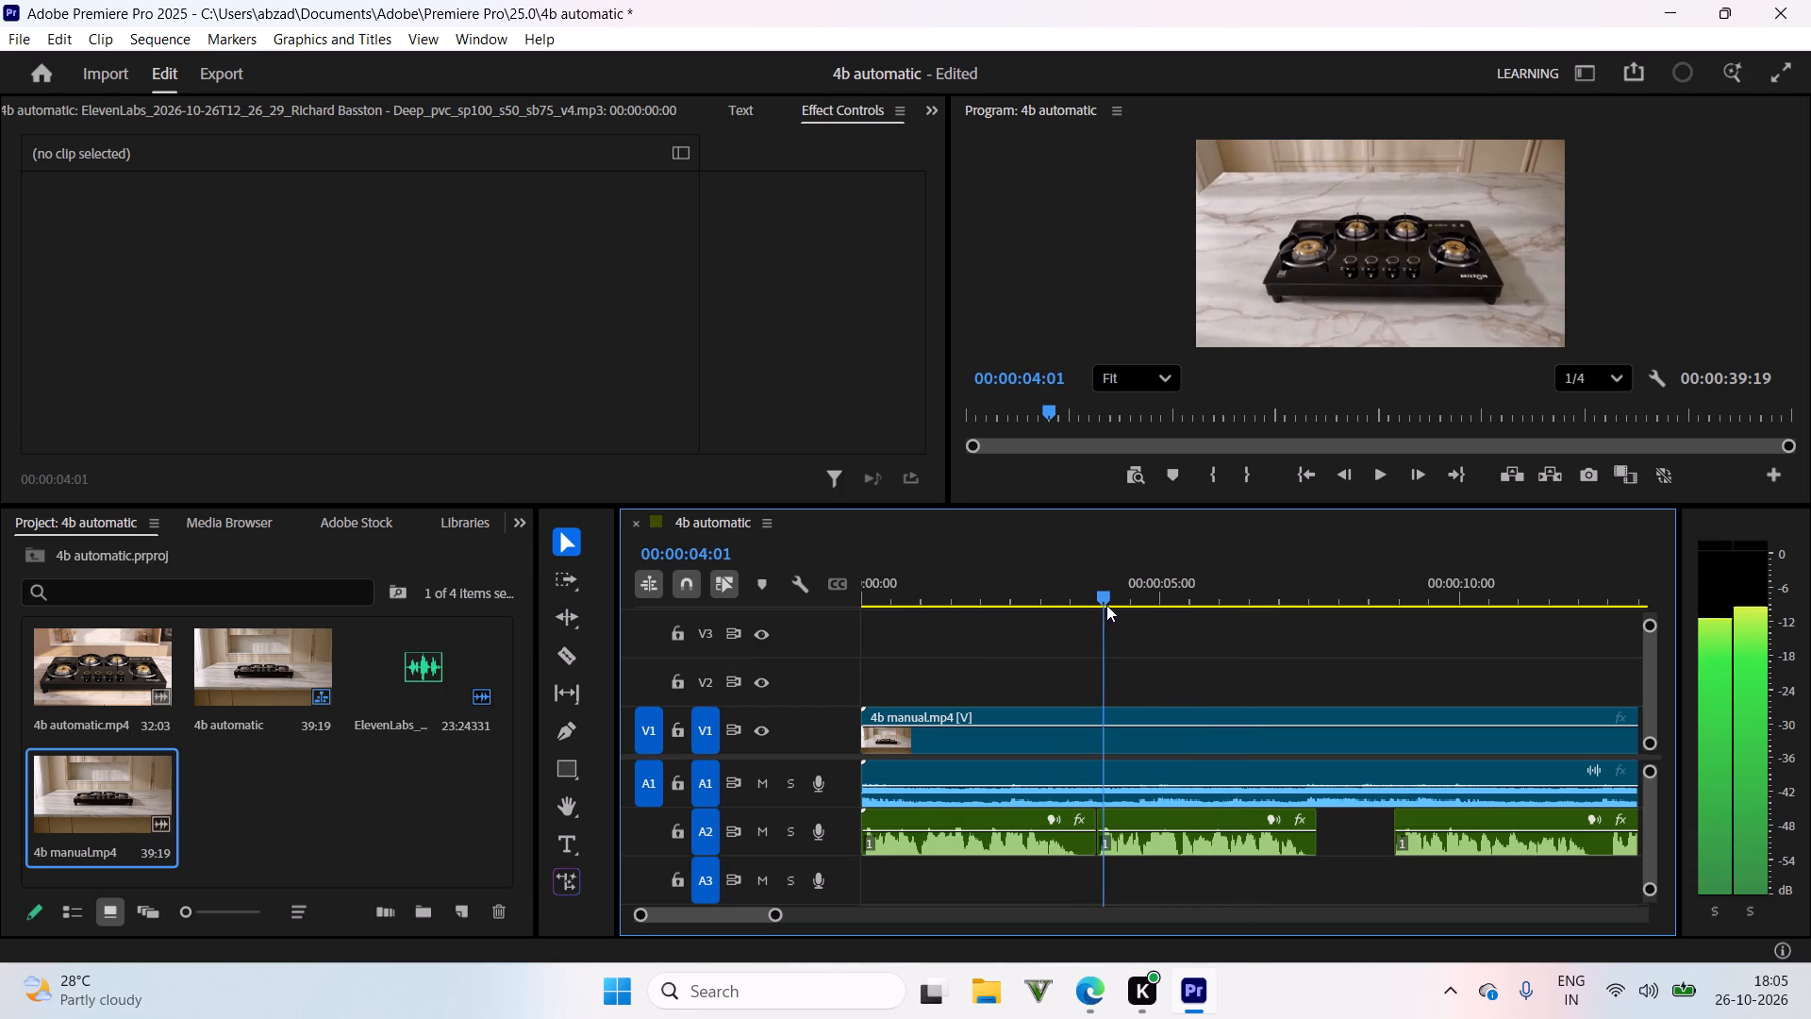
{"action": "left_click_drag", "start_coordinate": [1150, 813], "coordinate": [1189, 819]}
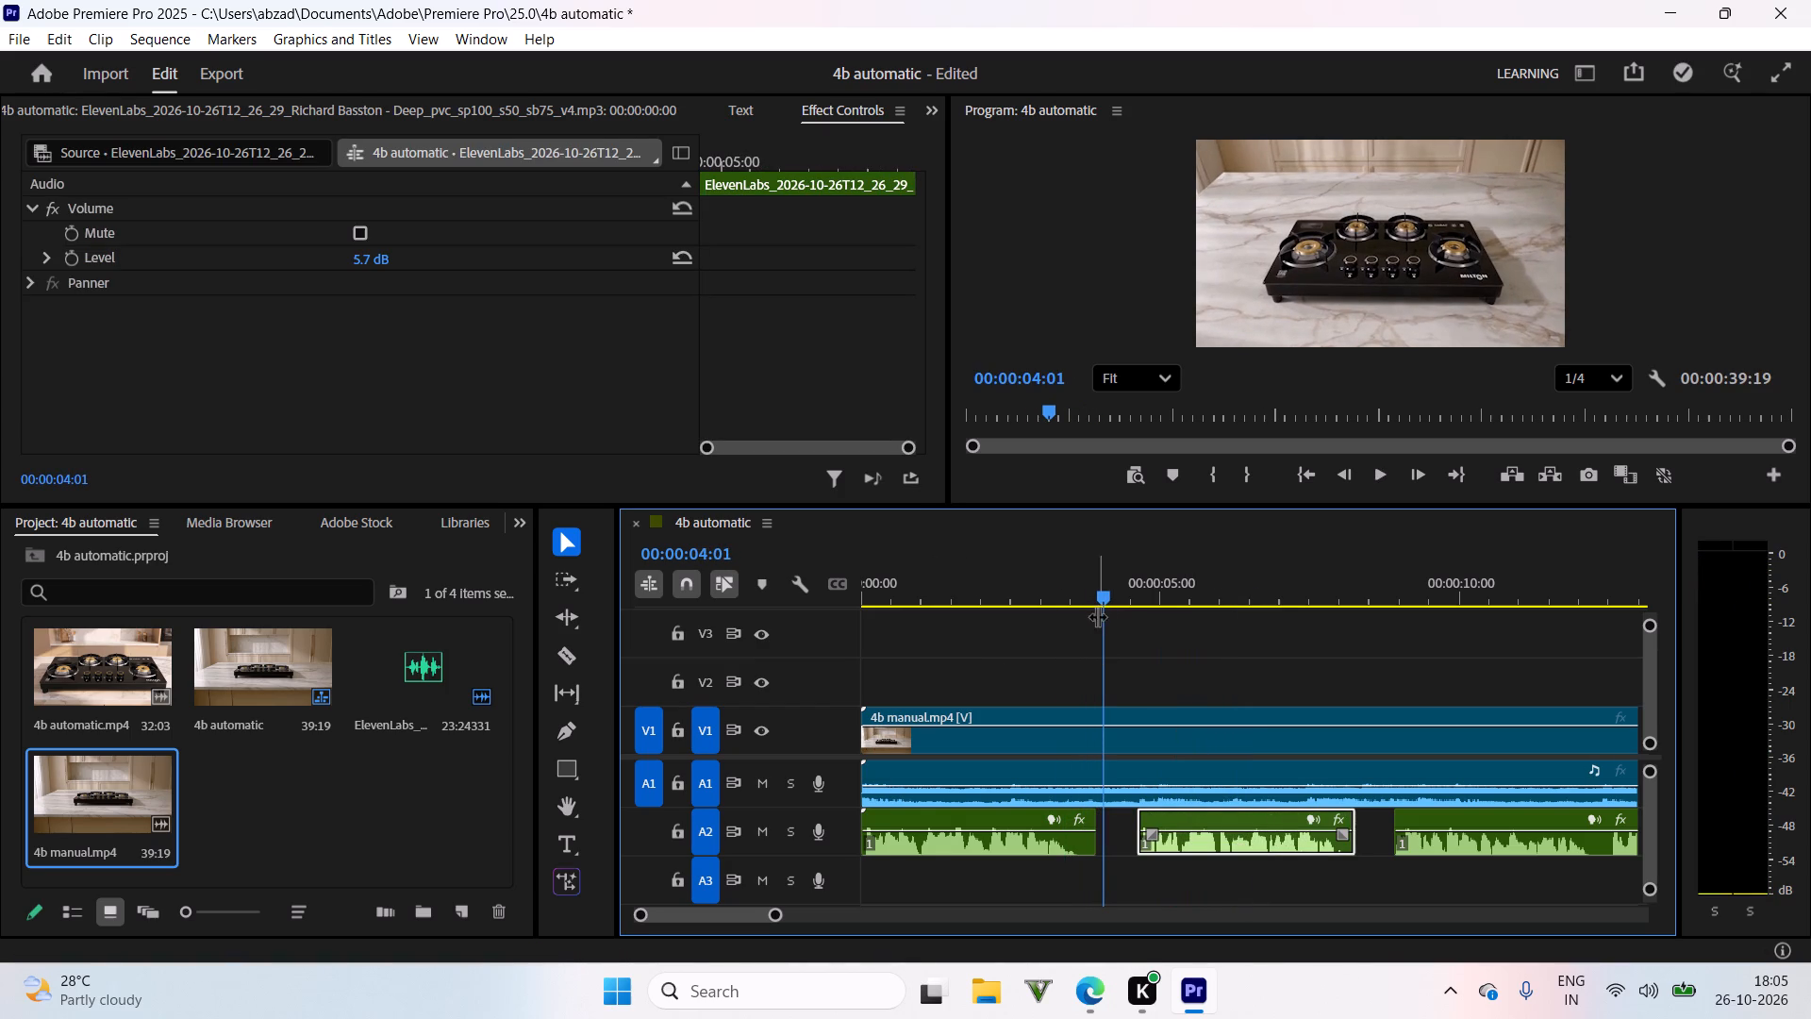
{"action": "key", "text": "space"}
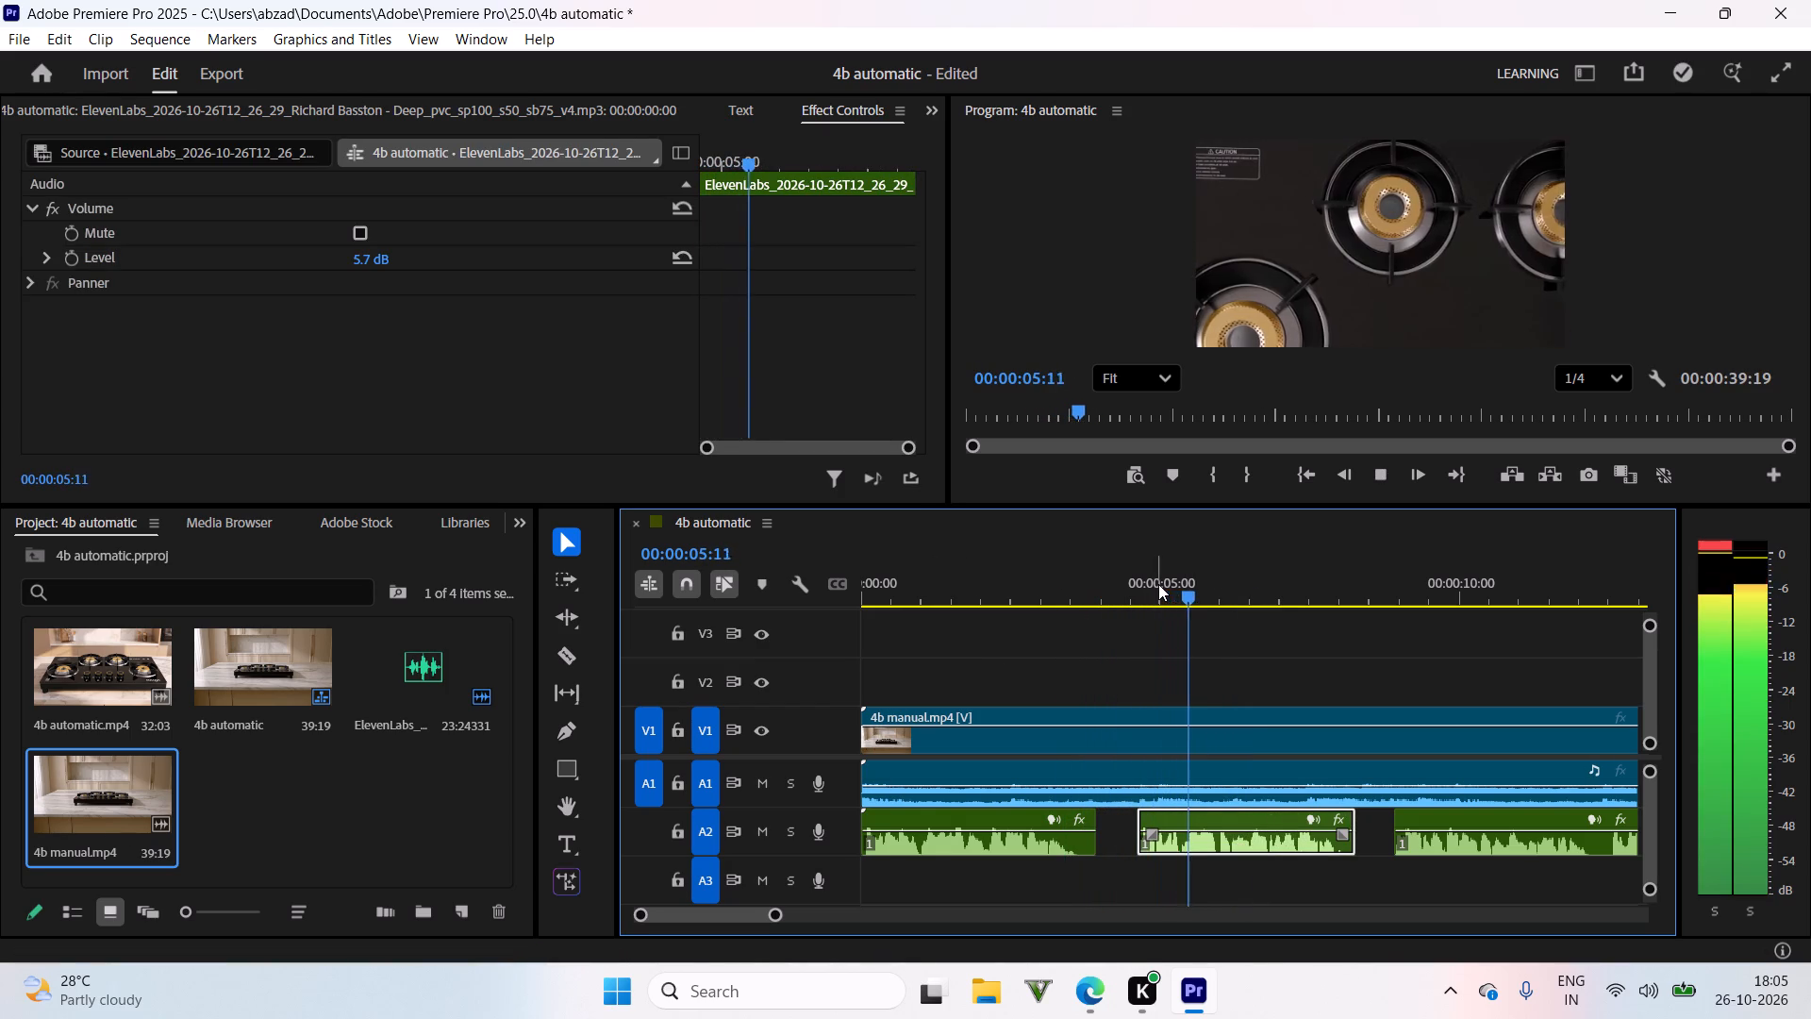
{"action": "left_click_drag", "start_coordinate": [1159, 595], "coordinate": [1163, 589]}
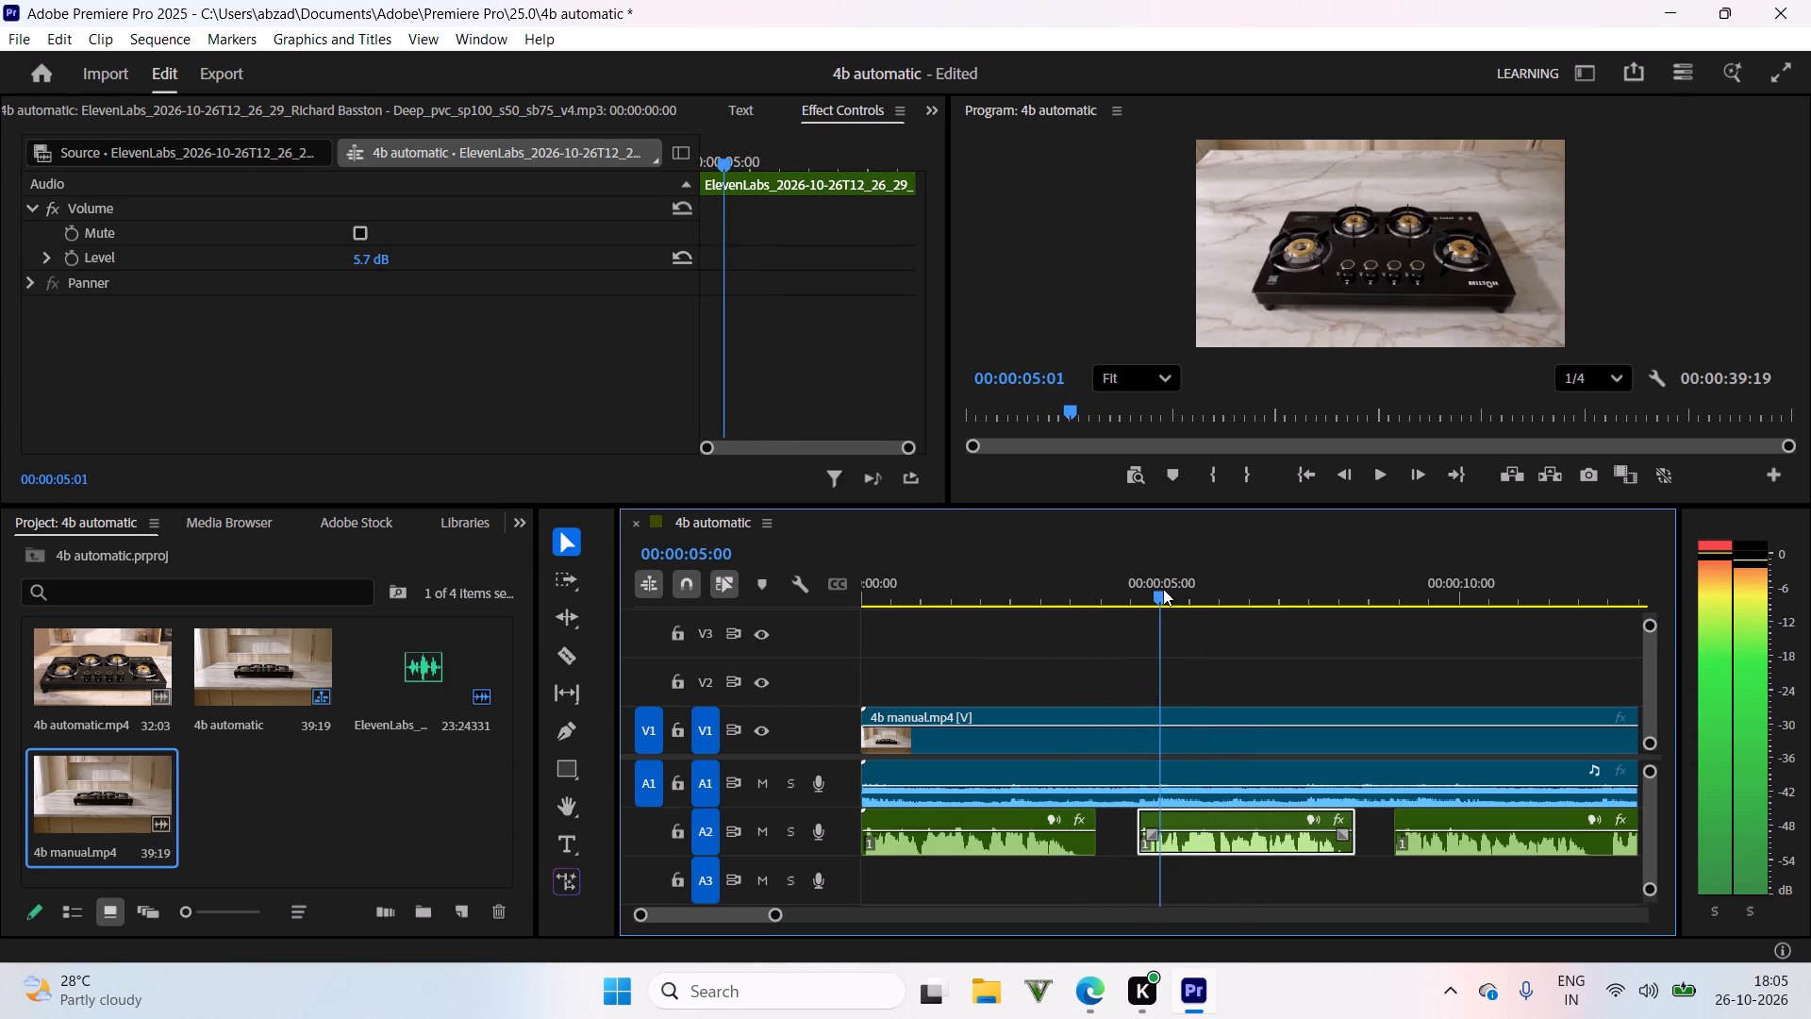
{"action": "left_click_drag", "start_coordinate": [1163, 589], "coordinate": [1170, 588]}
{"action": "left_click_drag", "start_coordinate": [1222, 814], "coordinate": [1228, 816]}
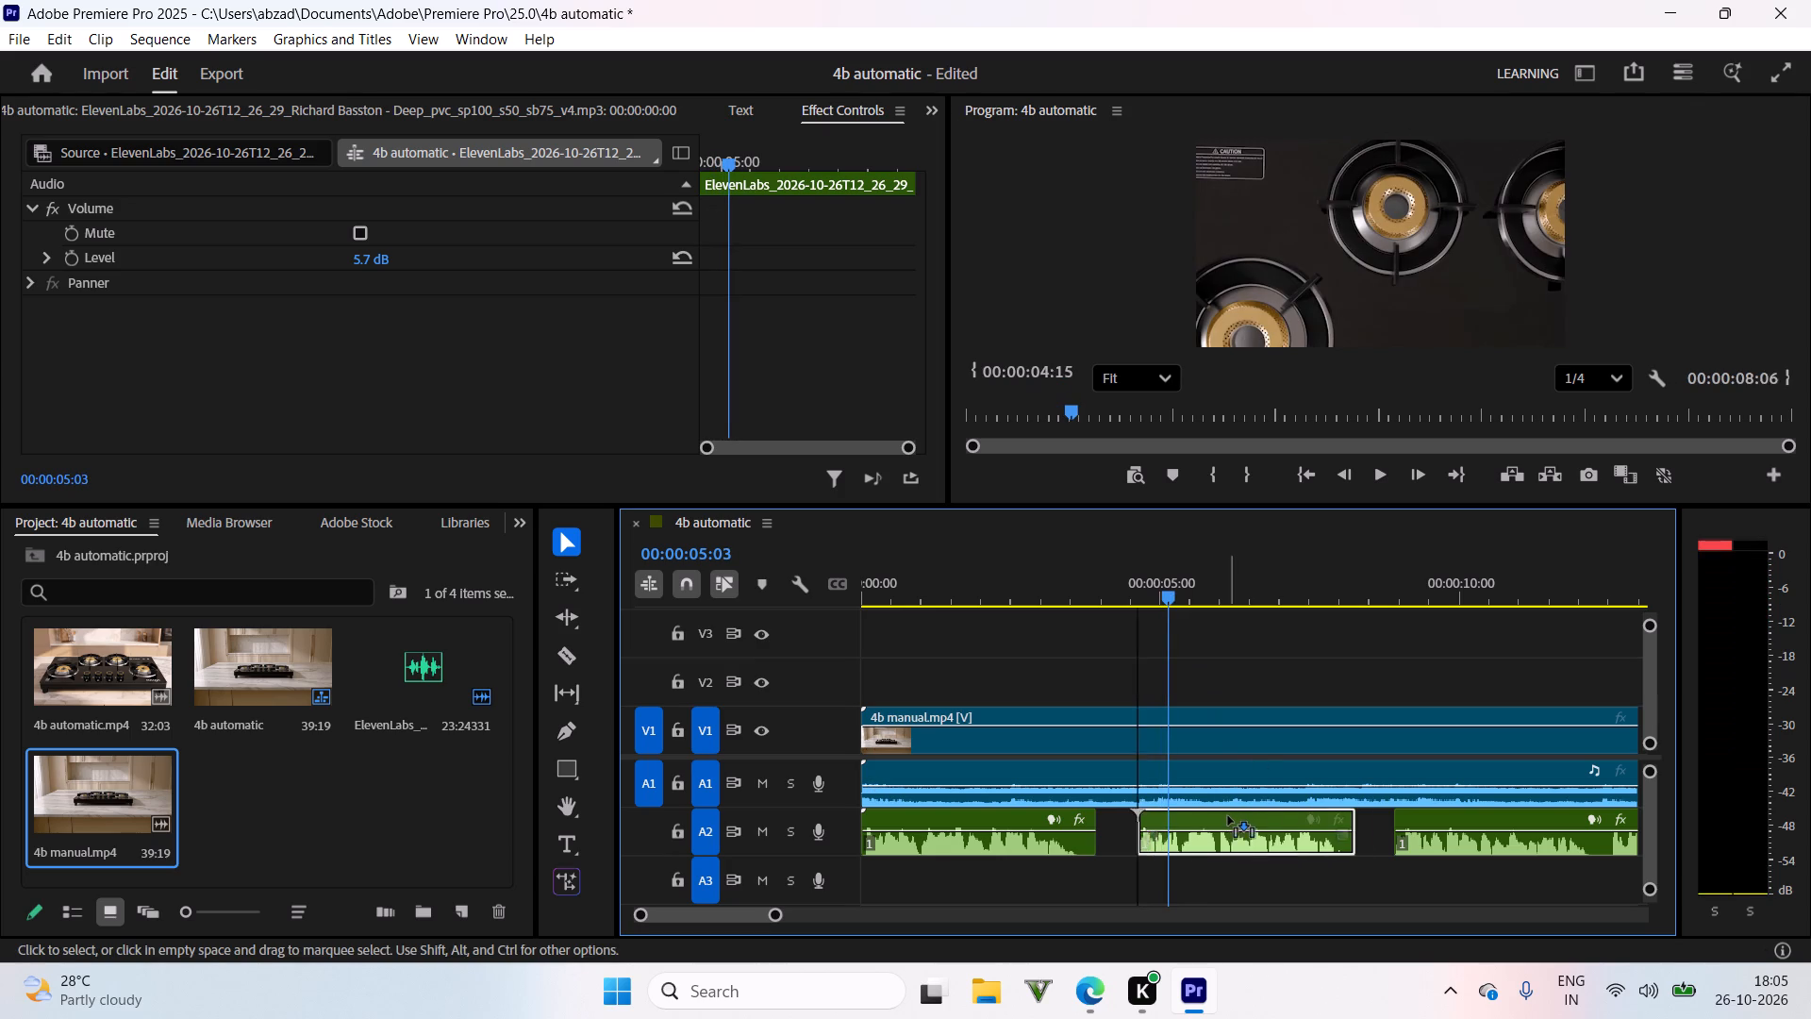
{"action": "left_click_drag", "start_coordinate": [1228, 816], "coordinate": [1241, 817]}
Review the burner and knob shots and shift the third voice-over segment on A2 to start at 00:00:10:09.
{"action": "key", "text": "space"}
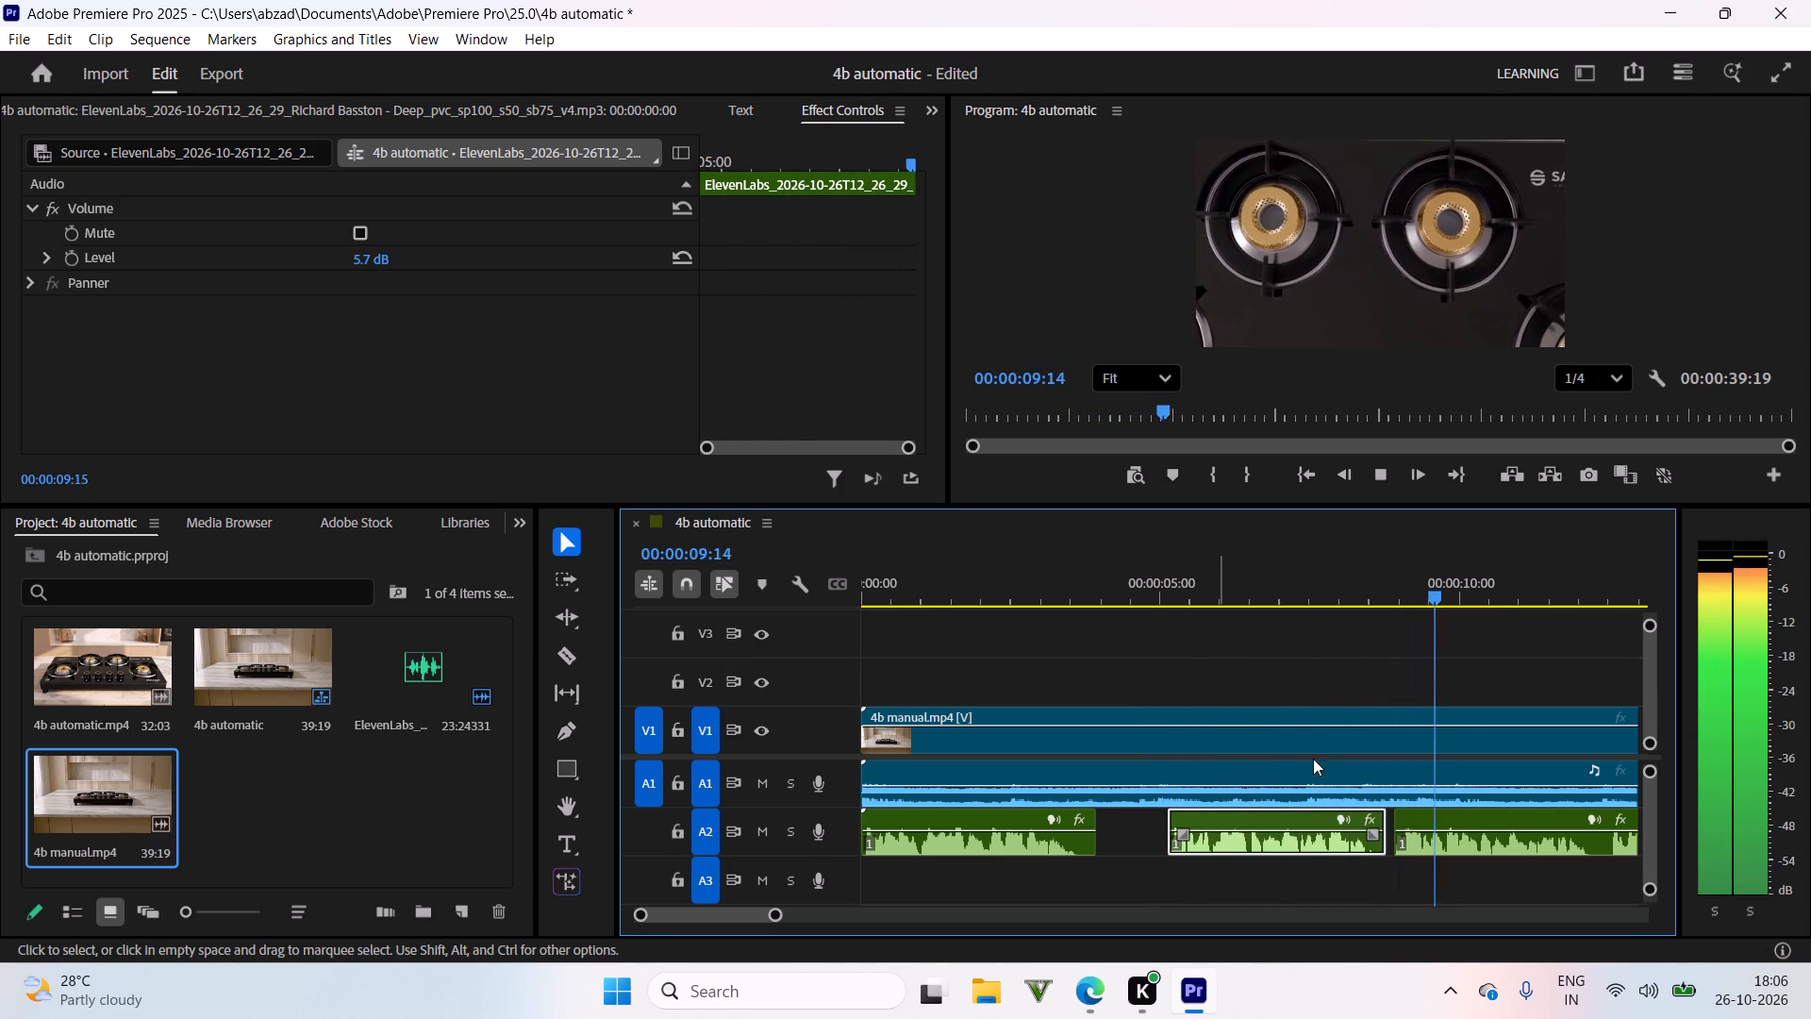
{"action": "left_click_drag", "start_coordinate": [1353, 582], "coordinate": [1576, 602]}
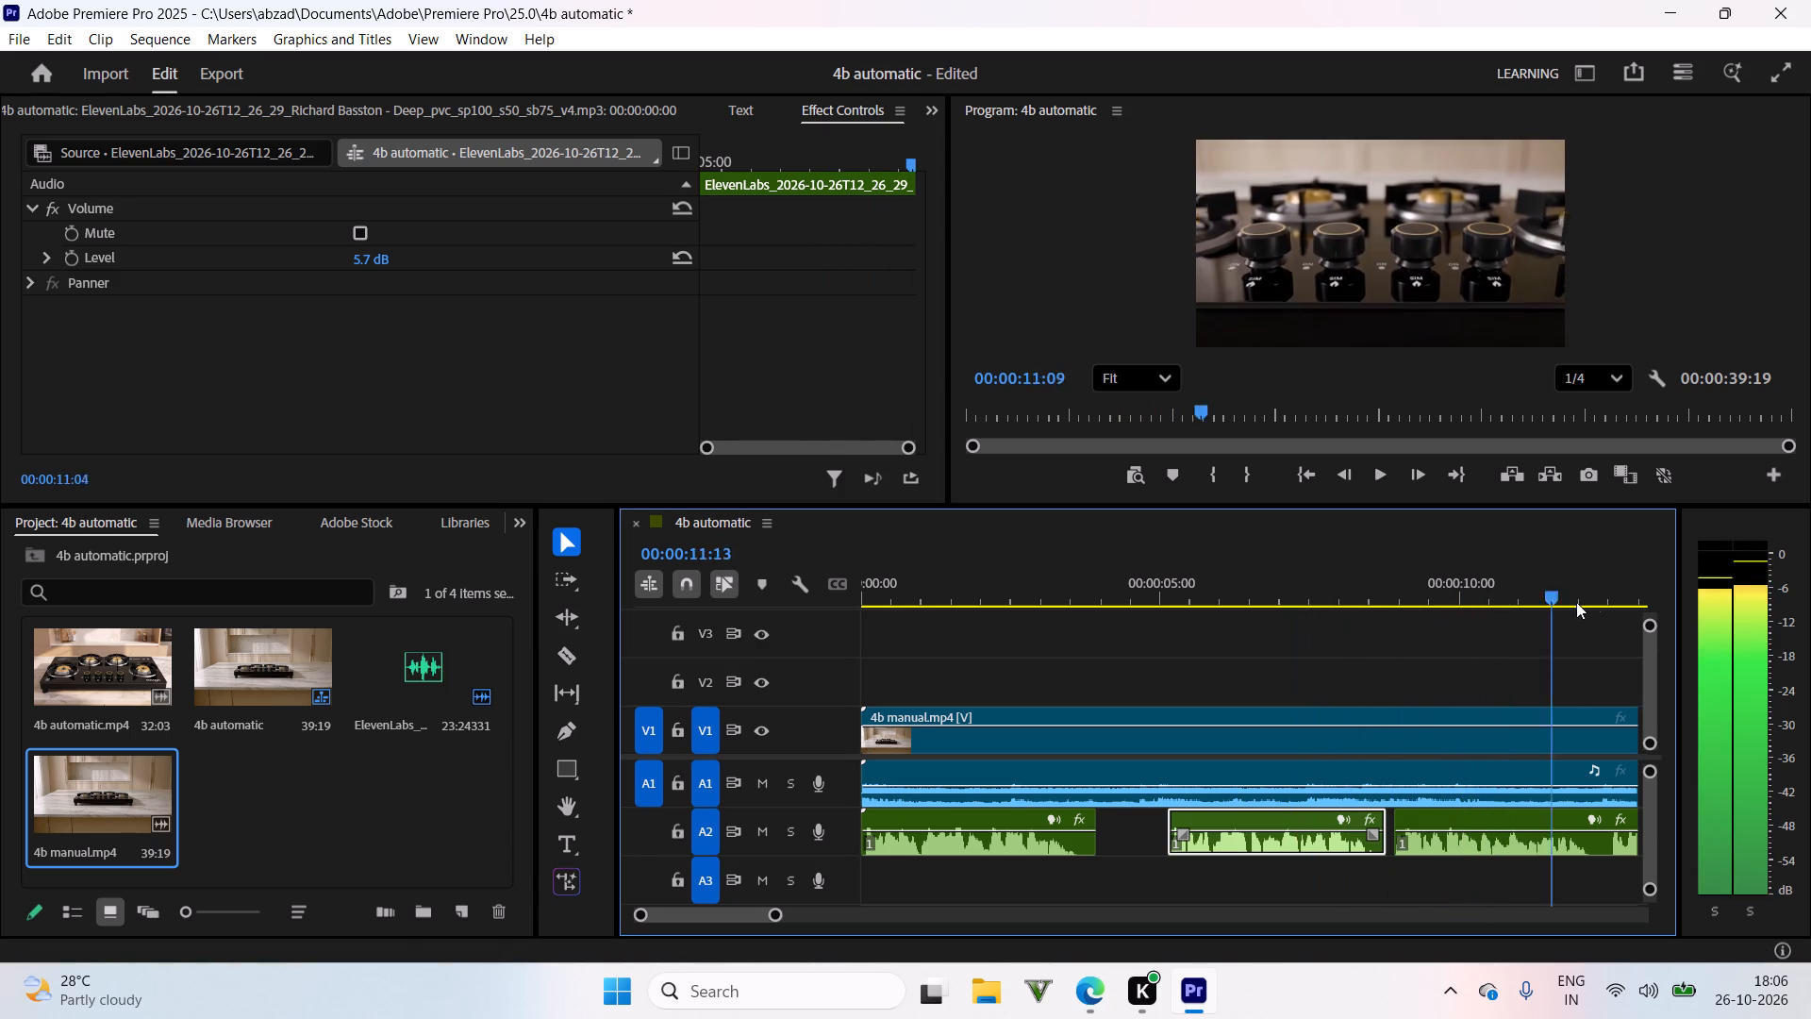
{"action": "left_click_drag", "start_coordinate": [1576, 602], "coordinate": [1086, 667]}
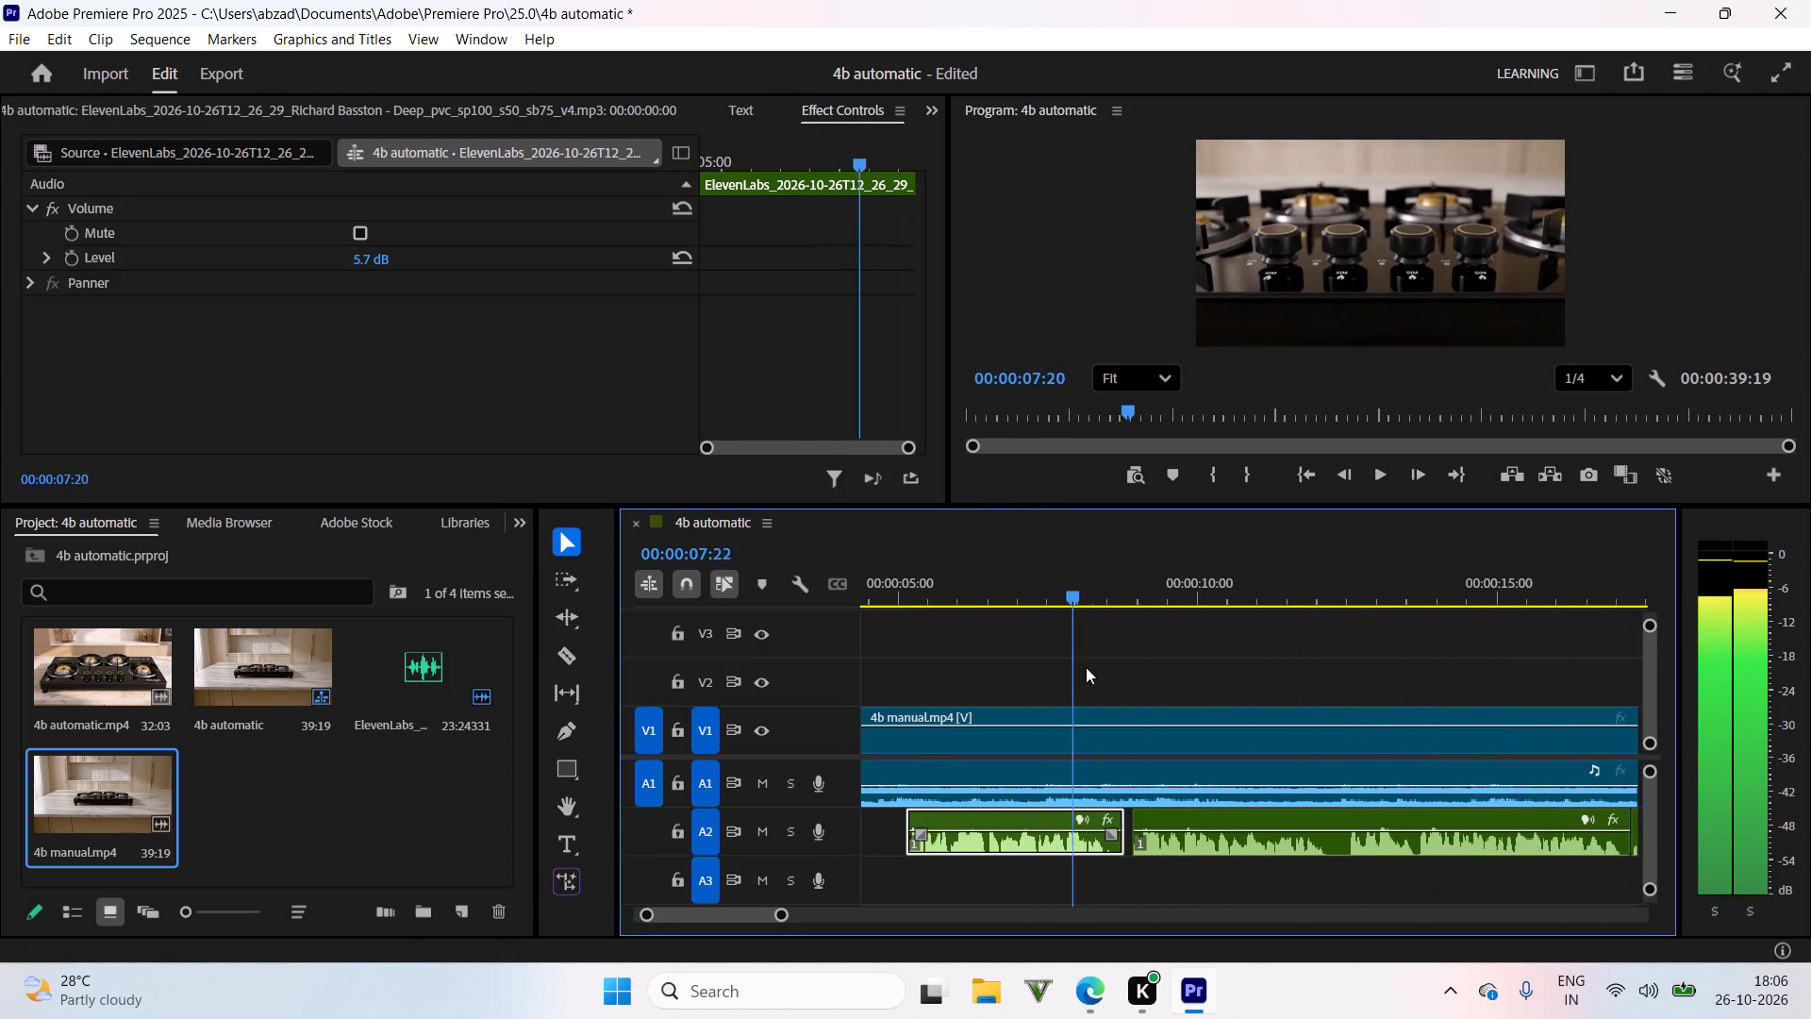
{"action": "left_click_drag", "start_coordinate": [1086, 667], "coordinate": [1249, 662]}
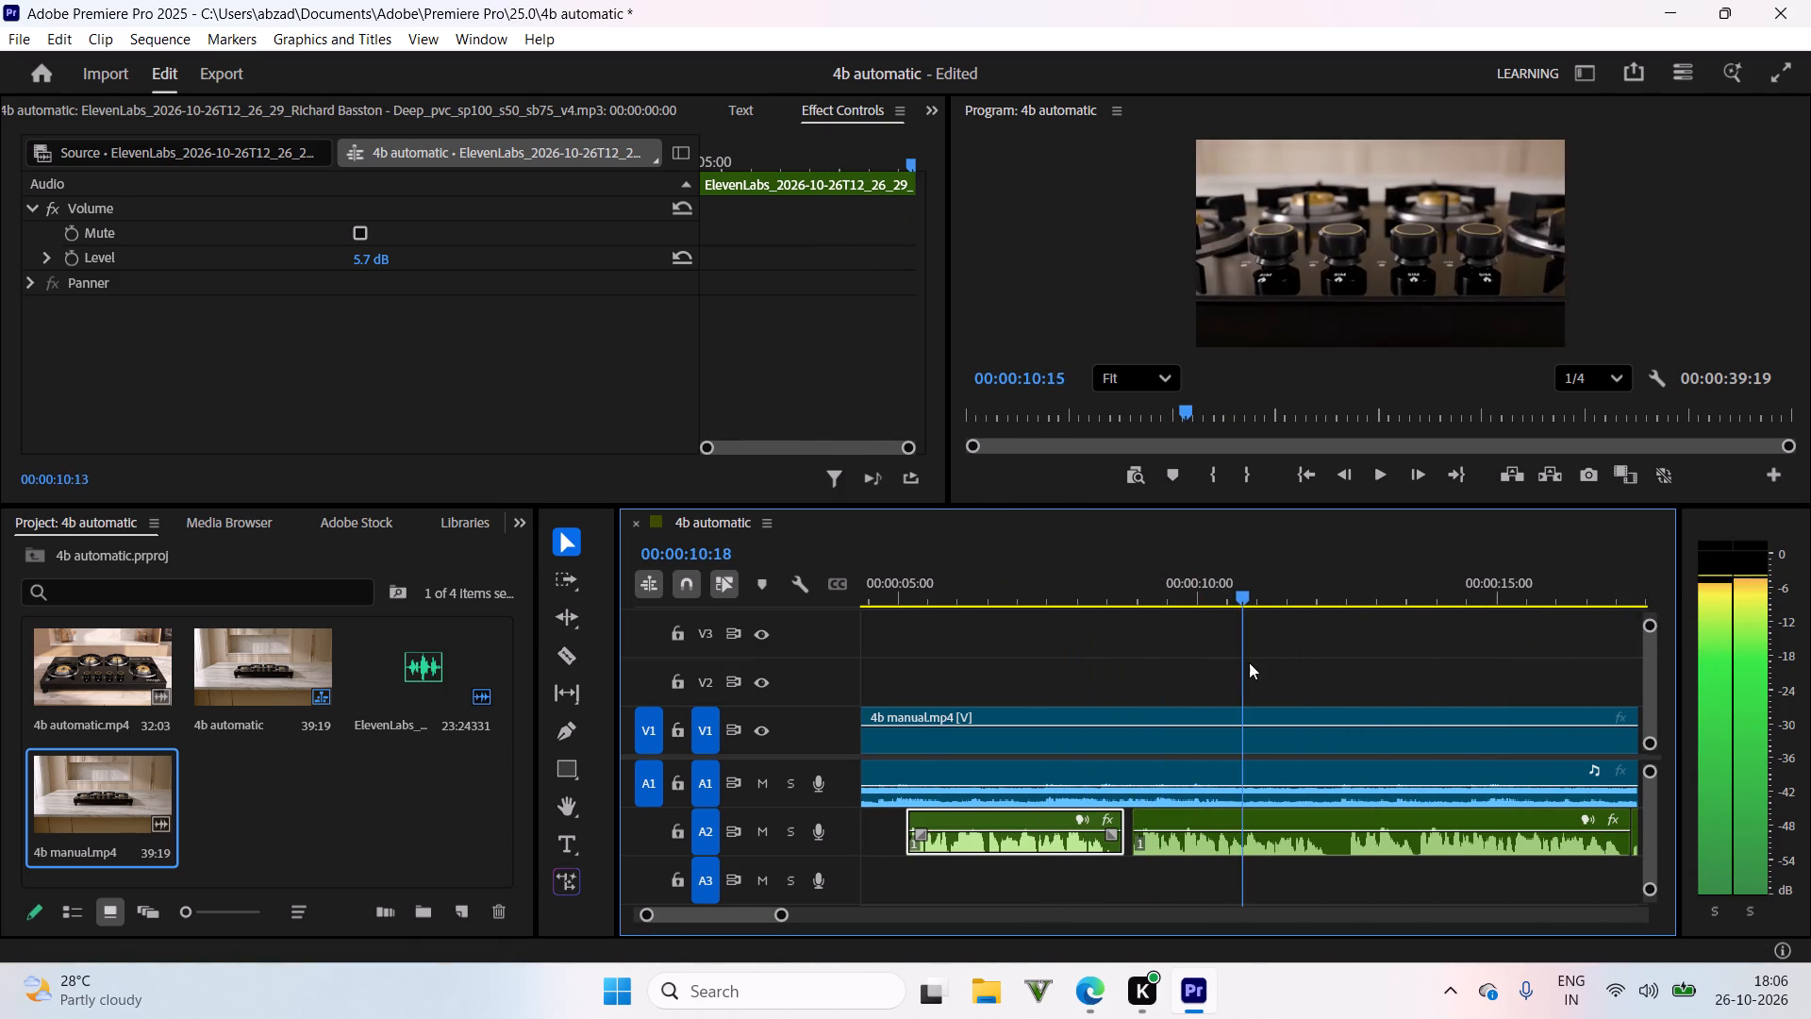
{"action": "left_click_drag", "start_coordinate": [1249, 662], "coordinate": [1223, 658]}
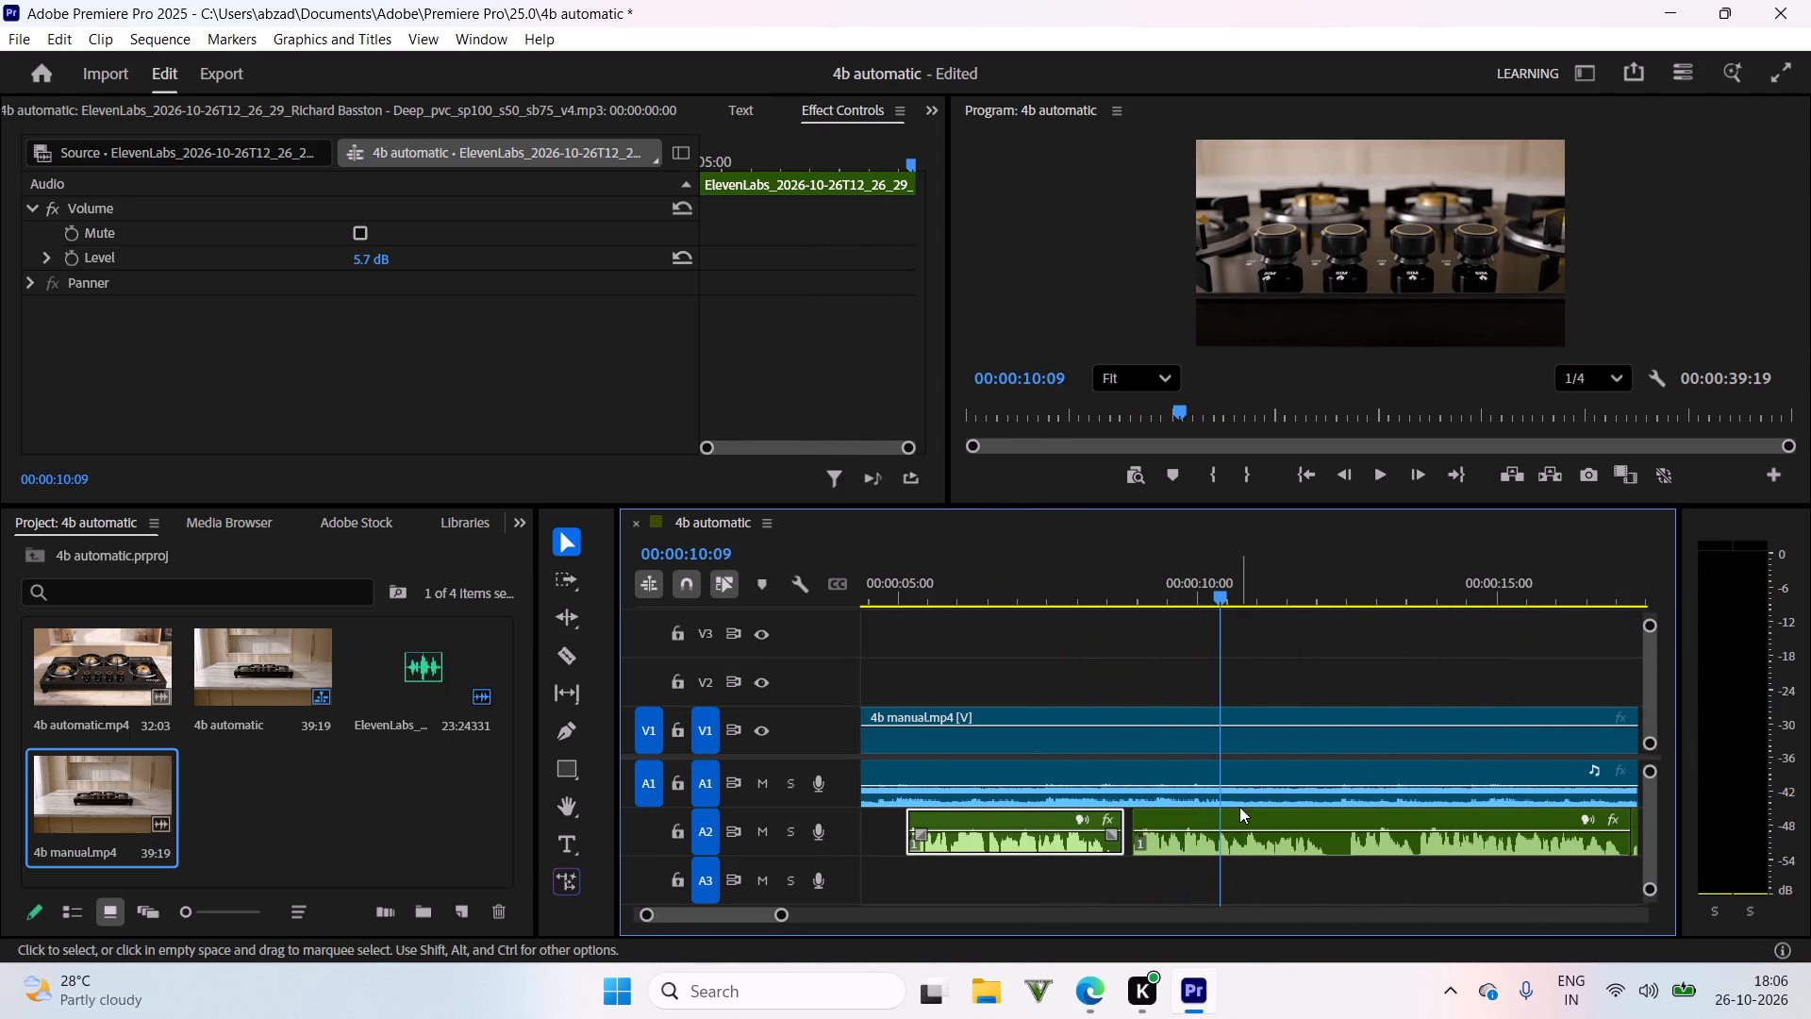
{"action": "left_click_drag", "start_coordinate": [1238, 815], "coordinate": [1318, 808]}
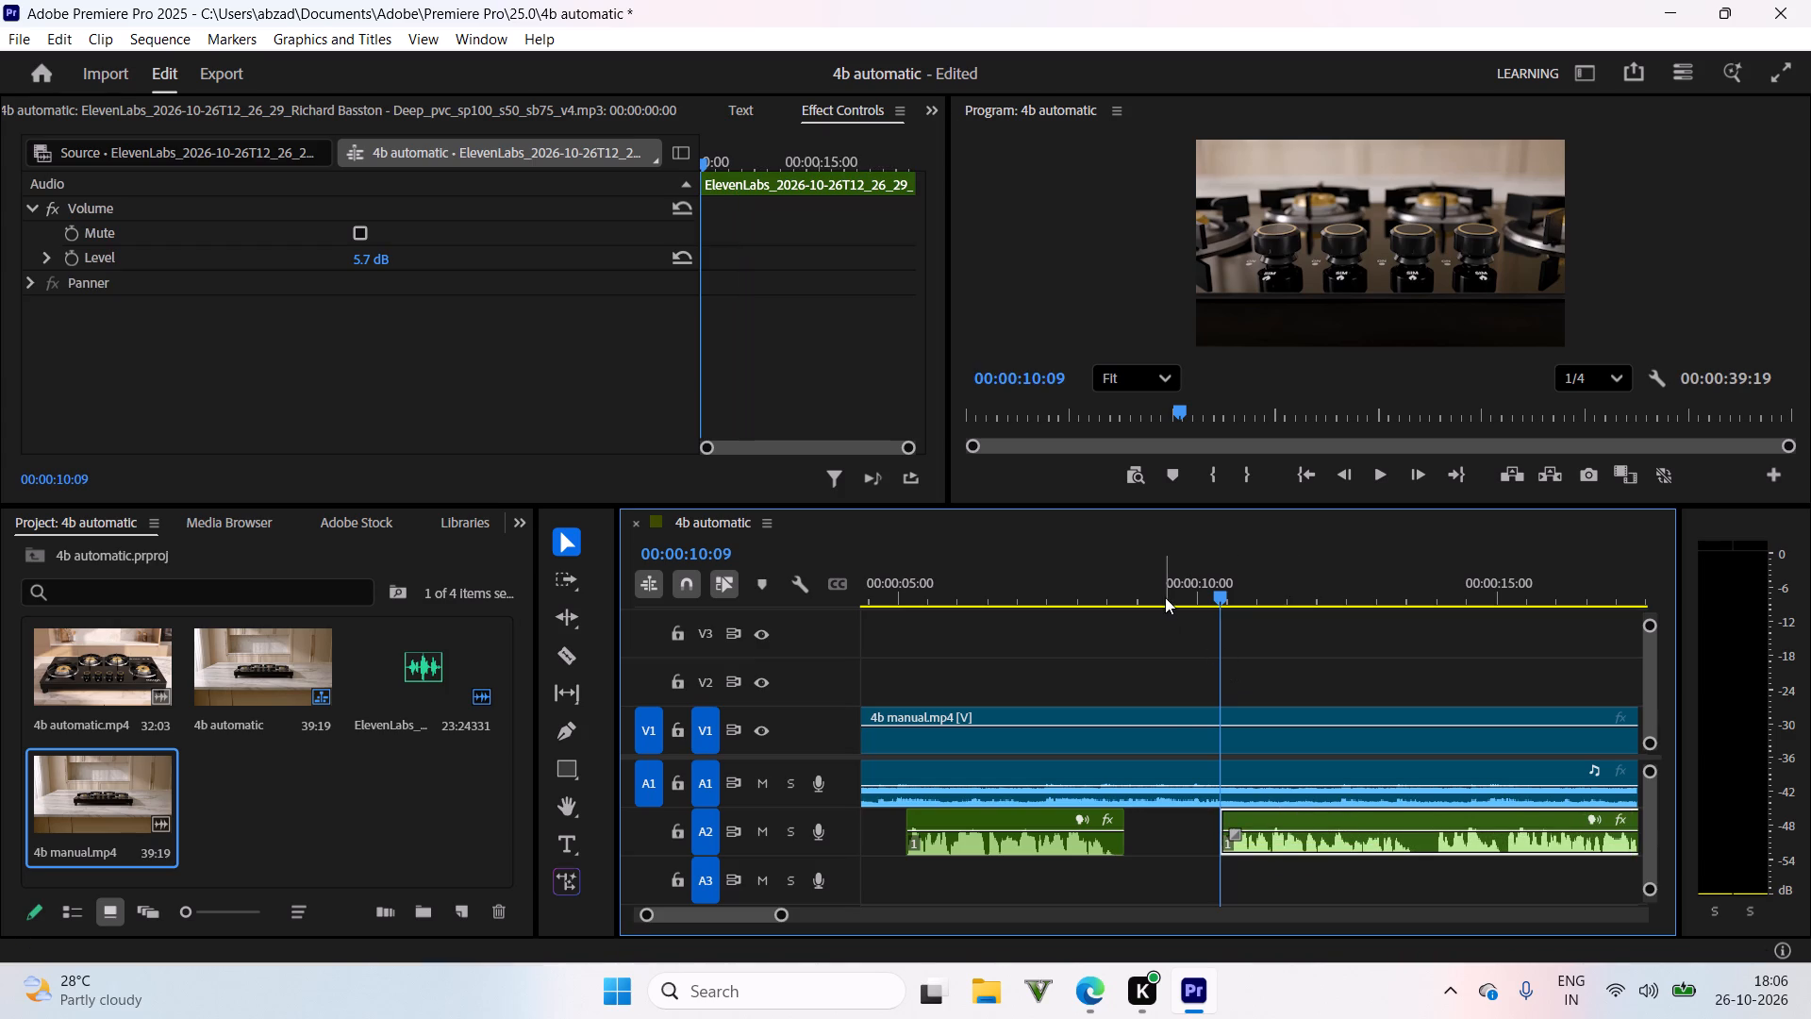
Play and scrub through the sequence to check the voice-over segments' timing against the knob, logo and full-stove shots.
{"action": "left_click", "coordinate": [1165, 597]}
{"action": "key", "text": "space"}
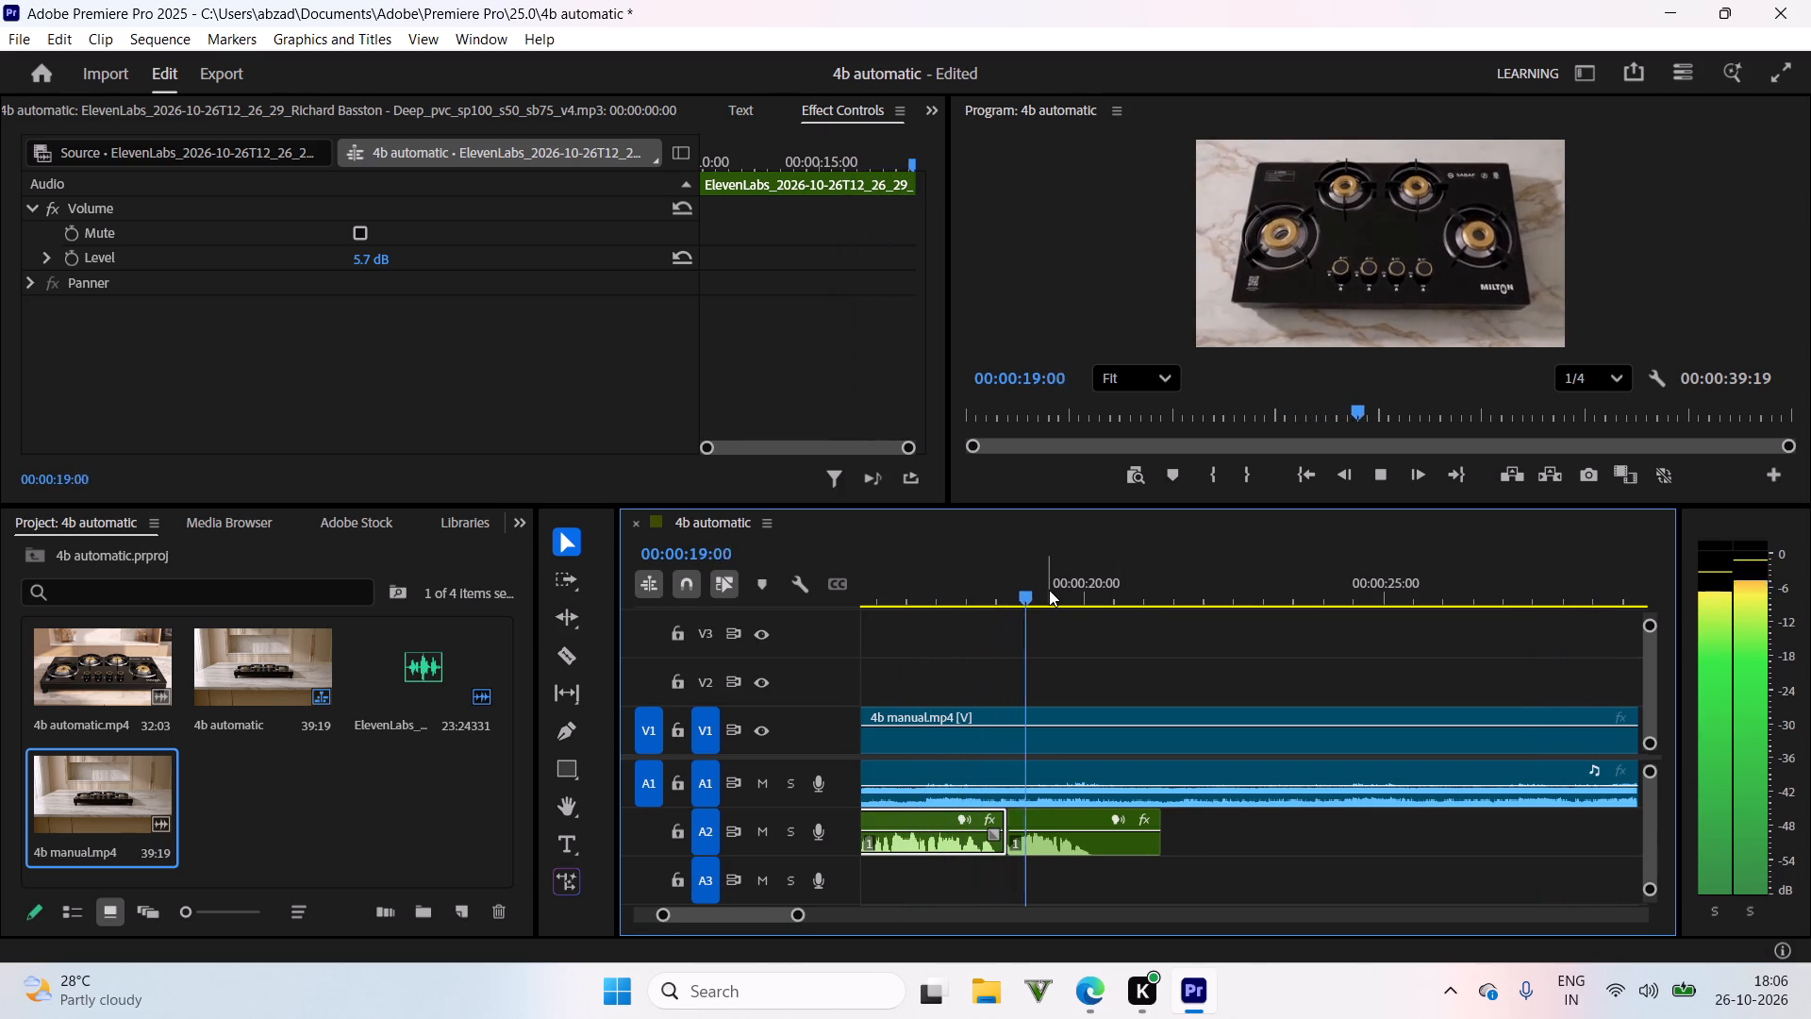
{"action": "left_click_drag", "start_coordinate": [1016, 589], "coordinate": [997, 650]}
{"action": "left_click_drag", "start_coordinate": [1010, 649], "coordinate": [1028, 649]}
{"action": "left_click_drag", "start_coordinate": [1099, 649], "coordinate": [1249, 649]}
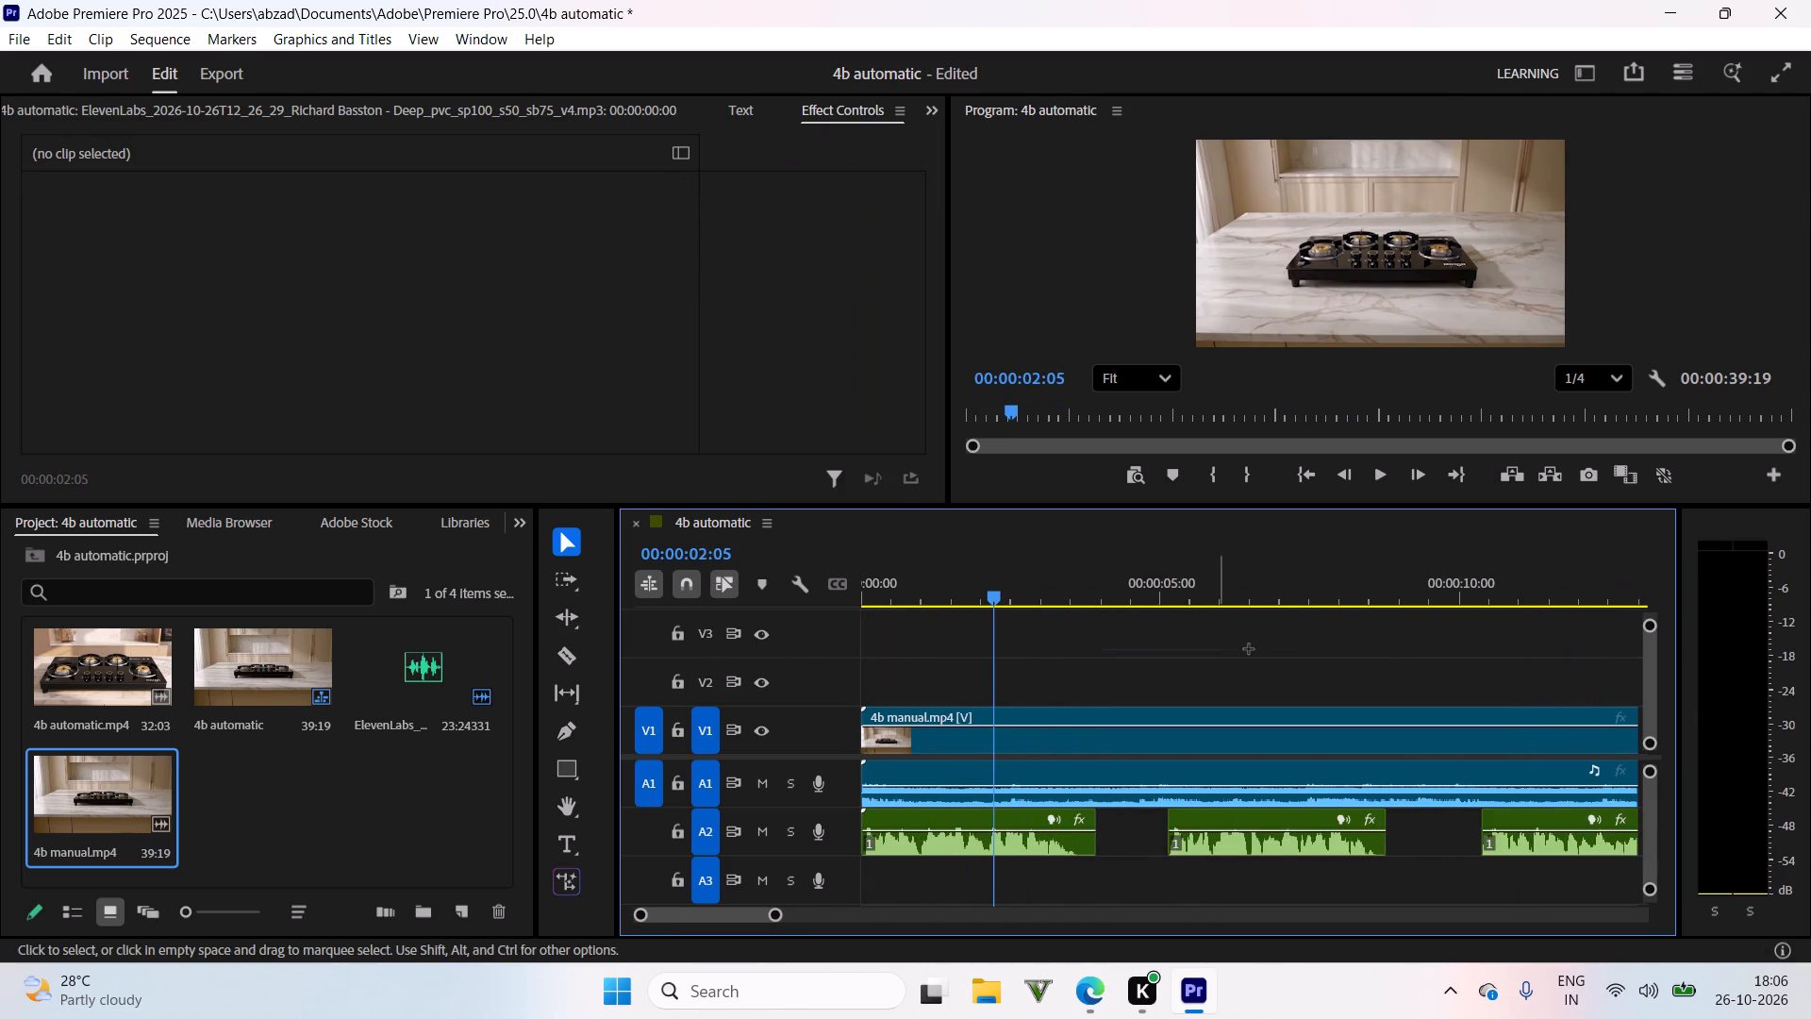
{"action": "left_click_drag", "start_coordinate": [1249, 649], "coordinate": [1401, 647]}
{"action": "left_click_drag", "start_coordinate": [1155, 598], "coordinate": [1715, 610]}
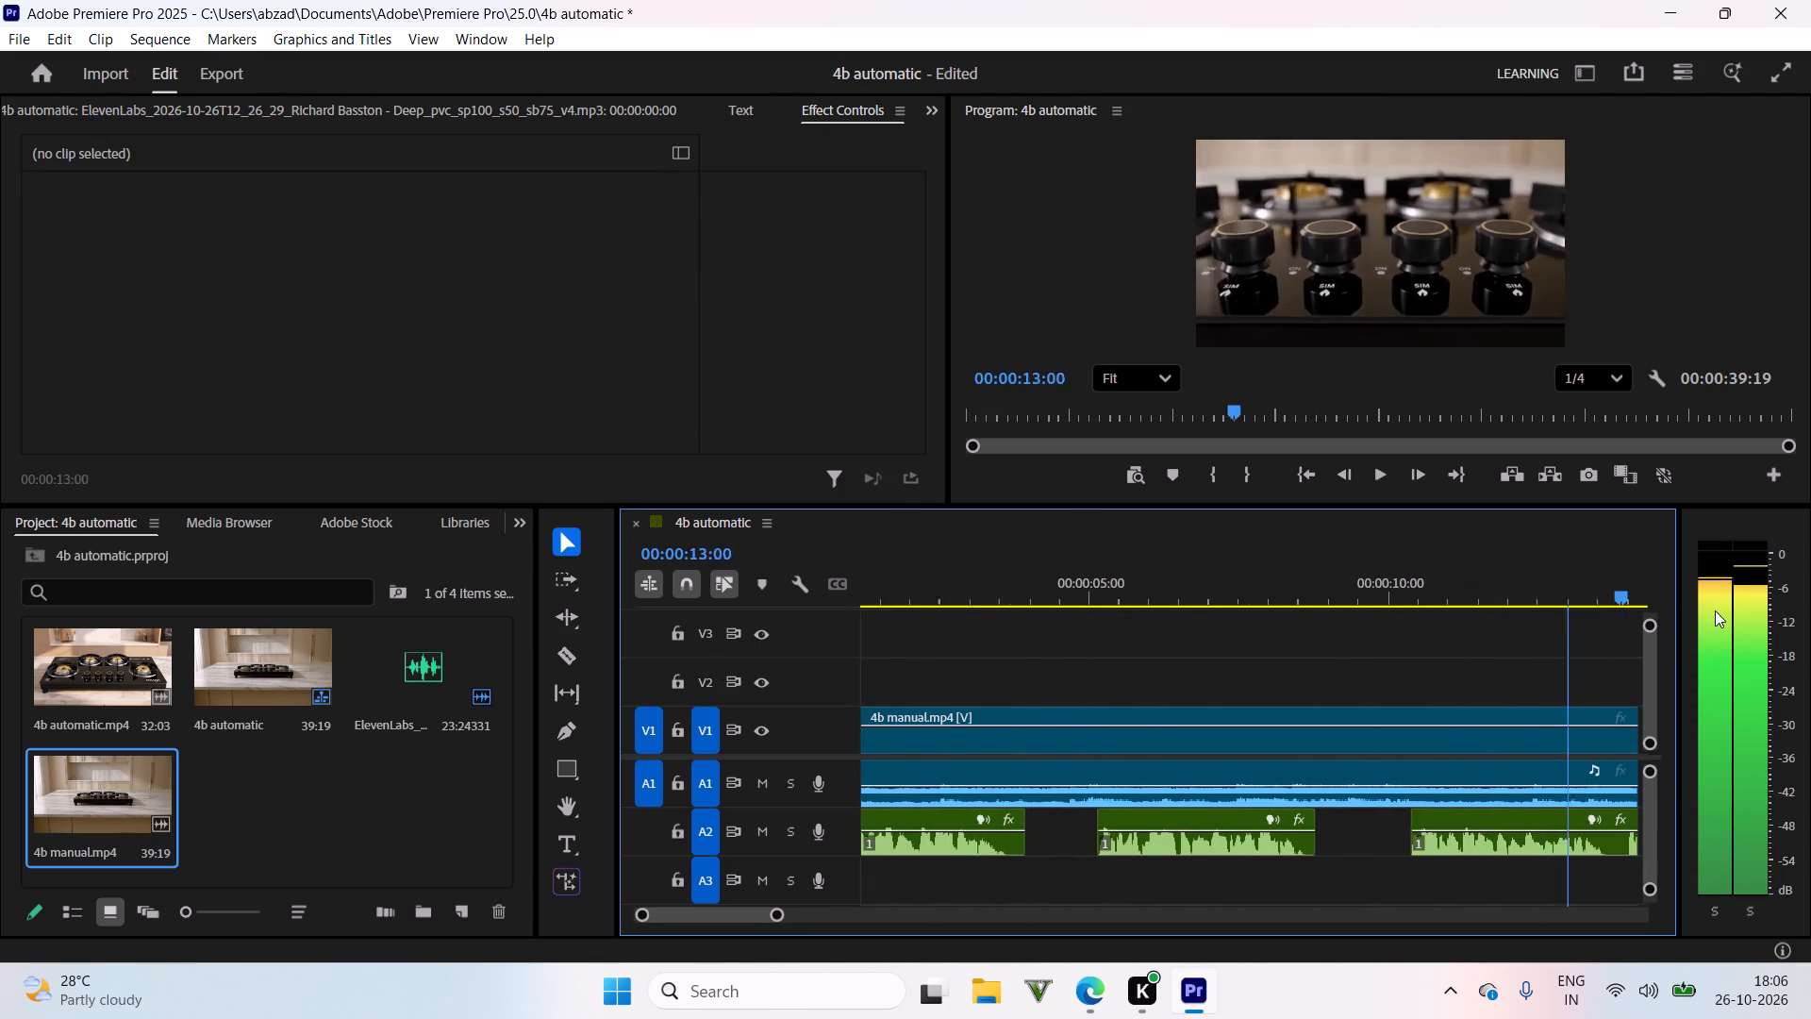
{"action": "left_click_drag", "start_coordinate": [1715, 610], "coordinate": [1500, 632]}
{"action": "key", "text": "space"}
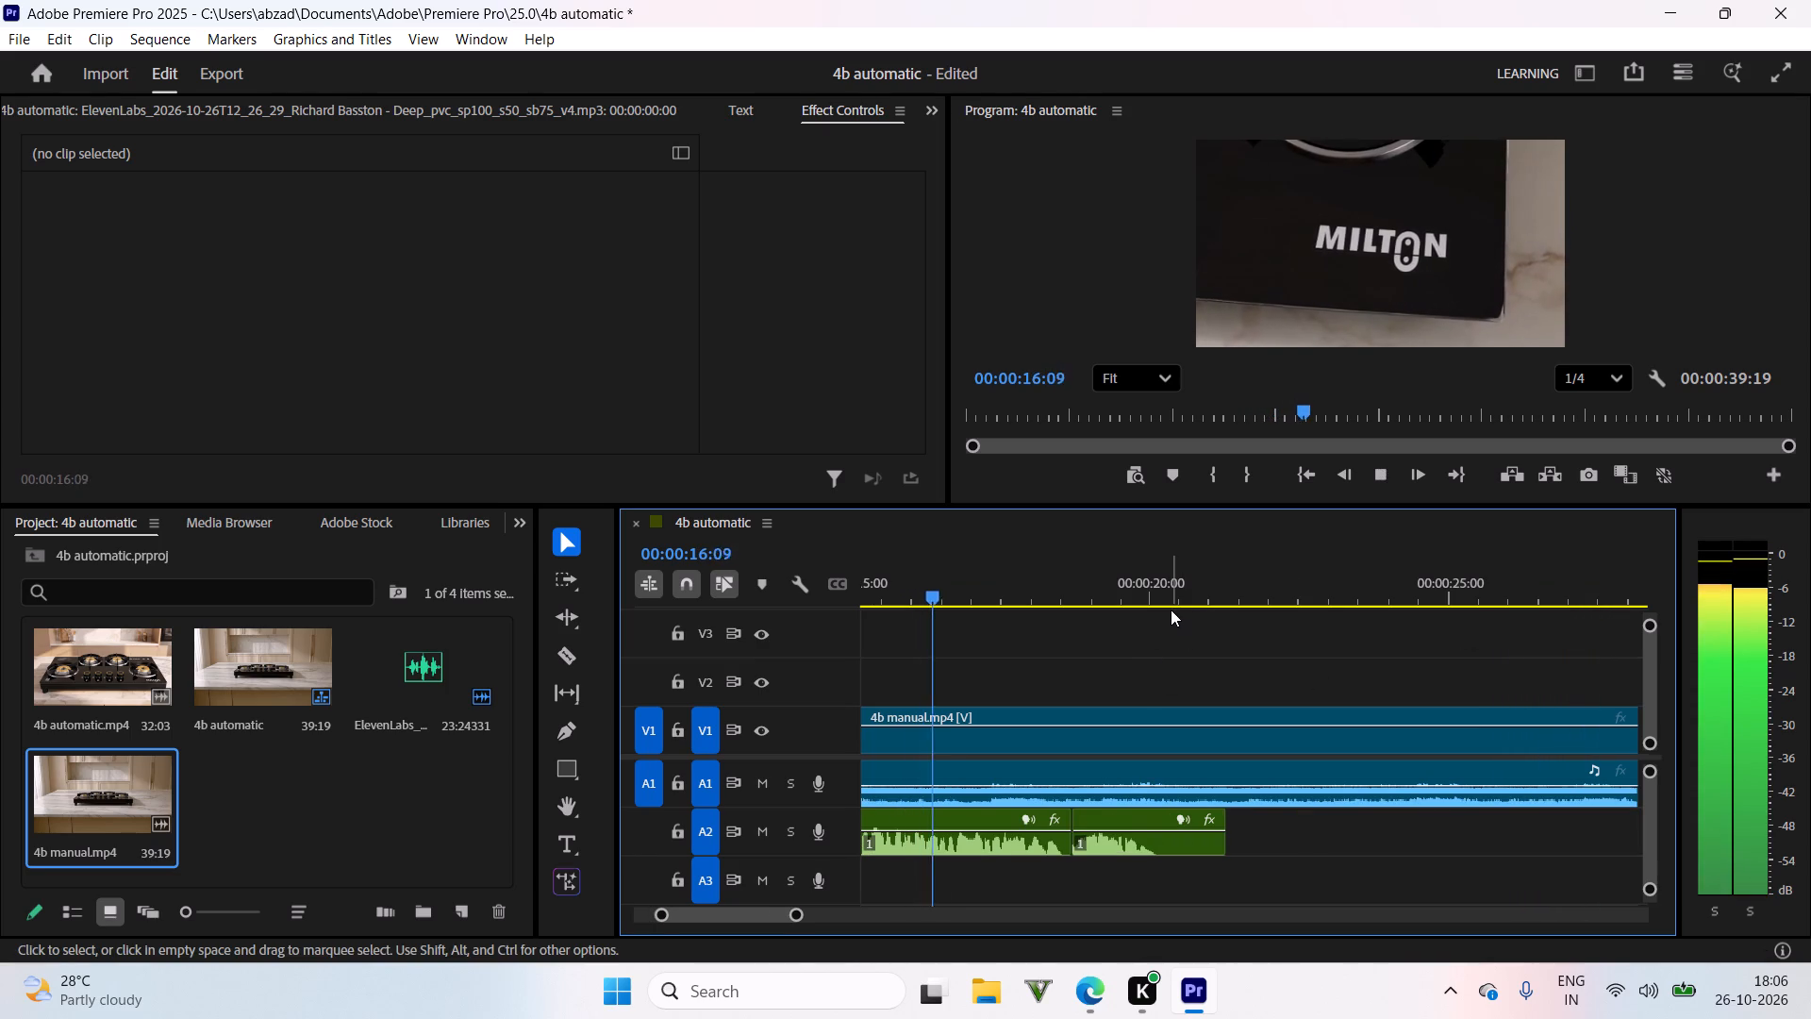
{"action": "left_click_drag", "start_coordinate": [1085, 589], "coordinate": [1011, 627]}
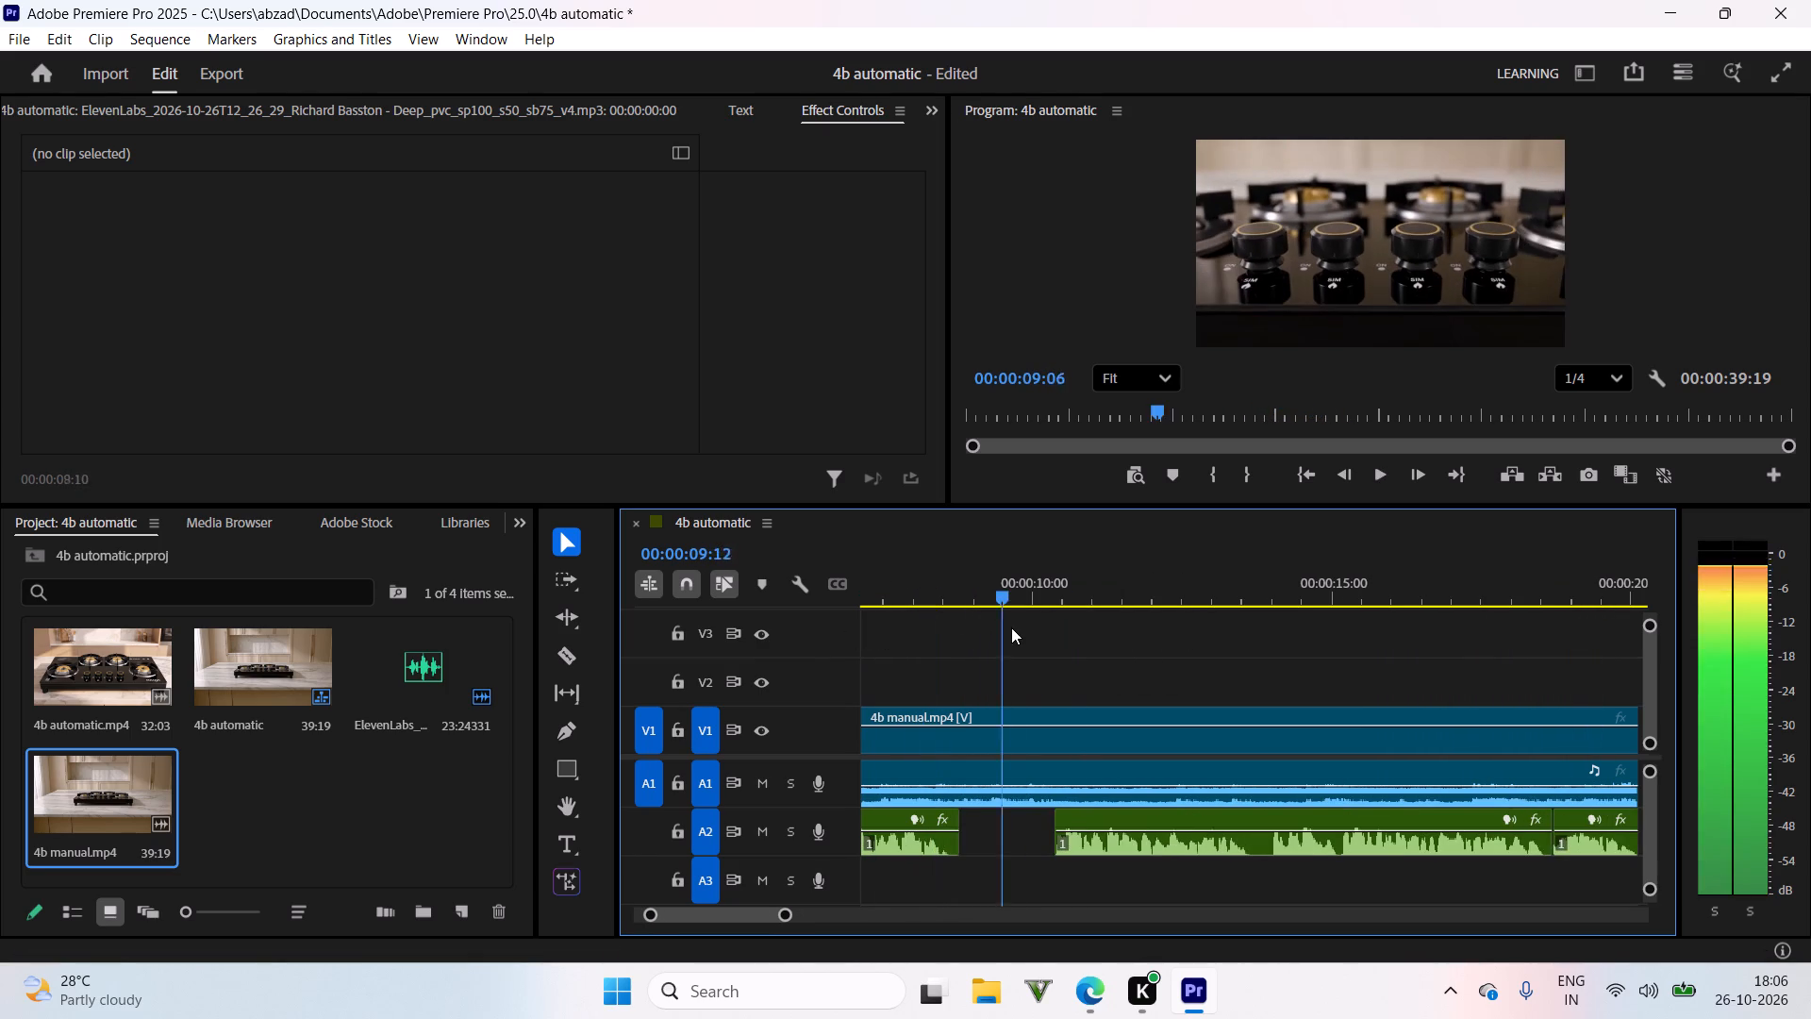
Play and scrub the knob and logo shots, and split the third voice-over segment on A2 at the pause, 00:00:13:21.
{"action": "left_click_drag", "start_coordinate": [1011, 627], "coordinate": [1032, 627]}
{"action": "left_click", "coordinate": [1032, 627]}
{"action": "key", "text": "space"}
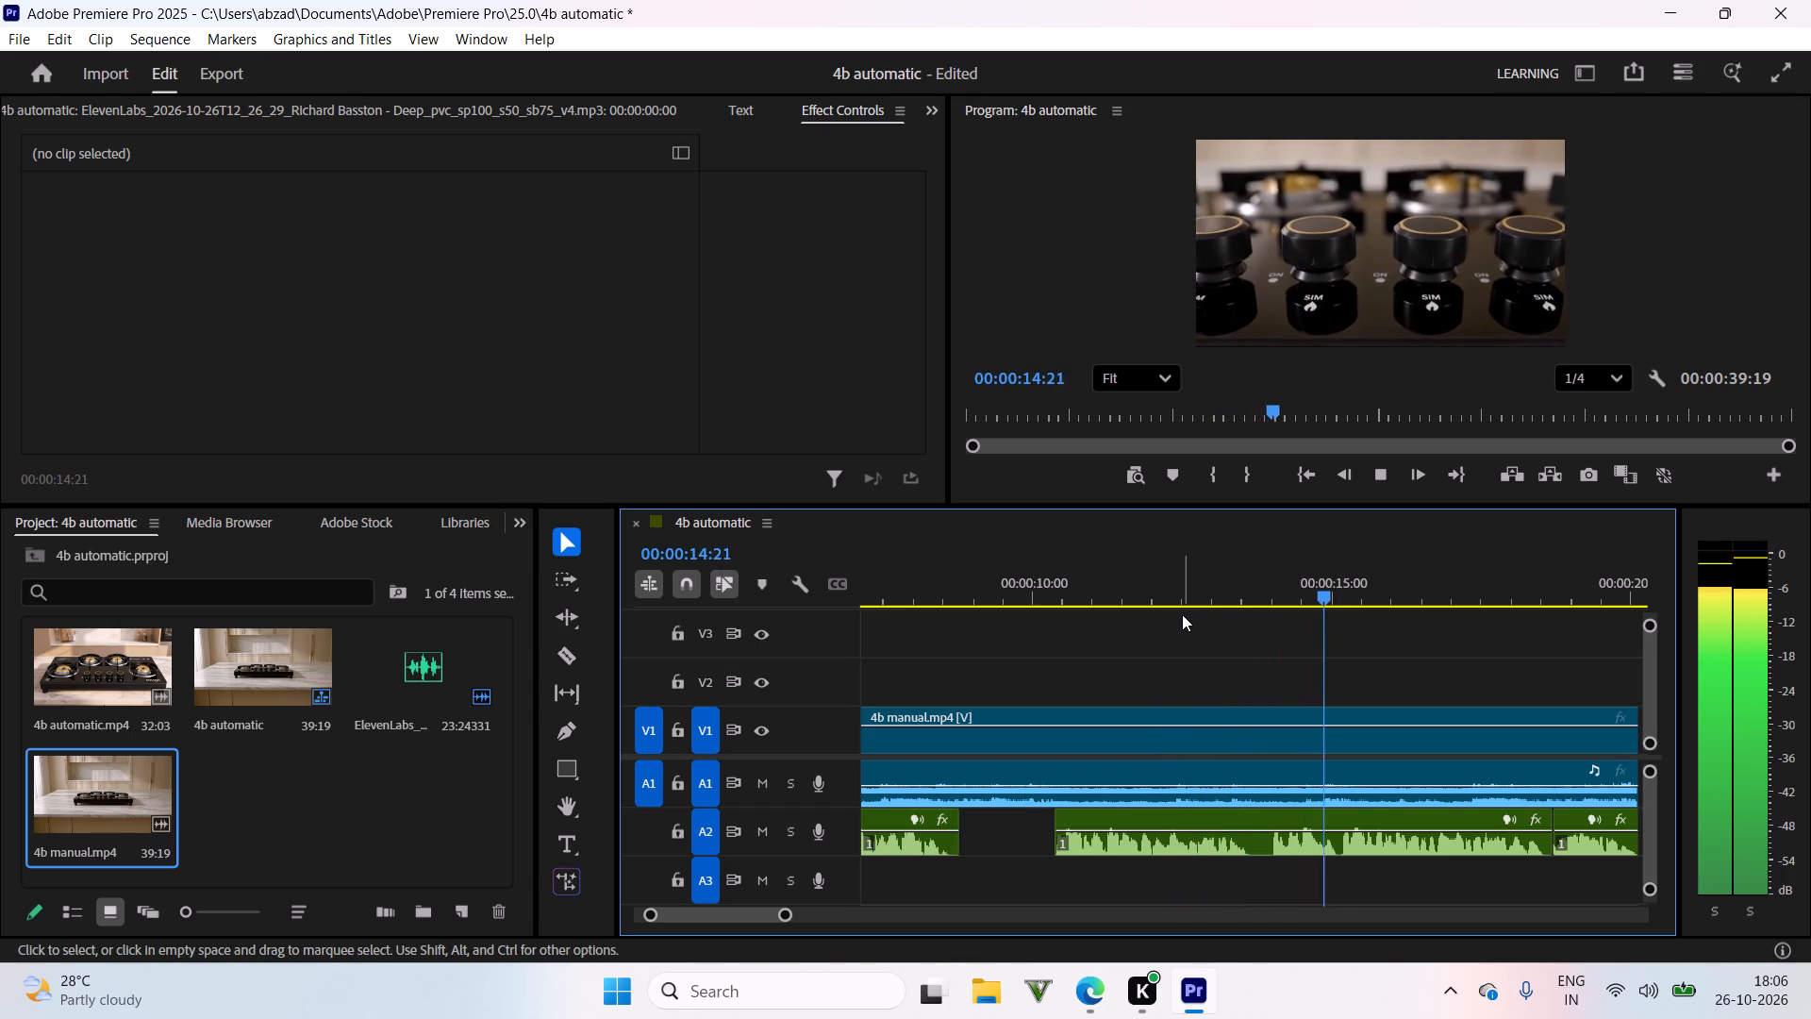
{"action": "left_click_drag", "start_coordinate": [1267, 587], "coordinate": [1171, 610]}
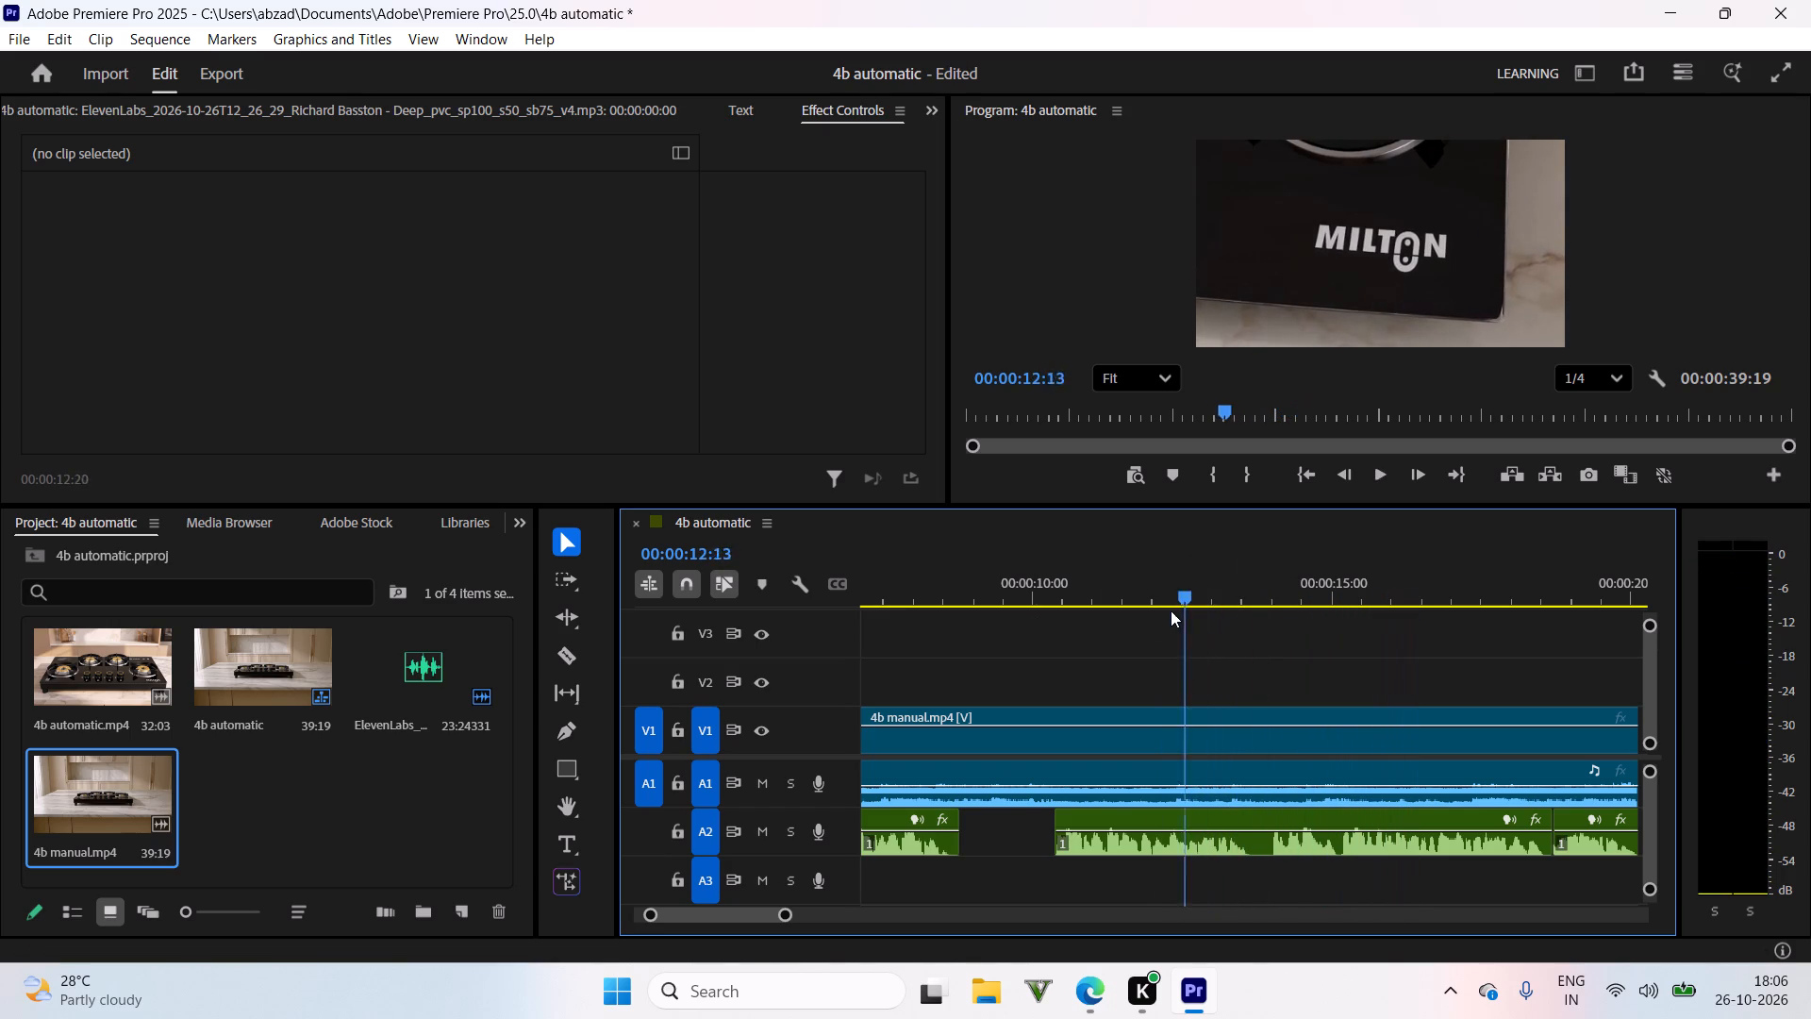
{"action": "left_click_drag", "start_coordinate": [1171, 610], "coordinate": [1255, 629]}
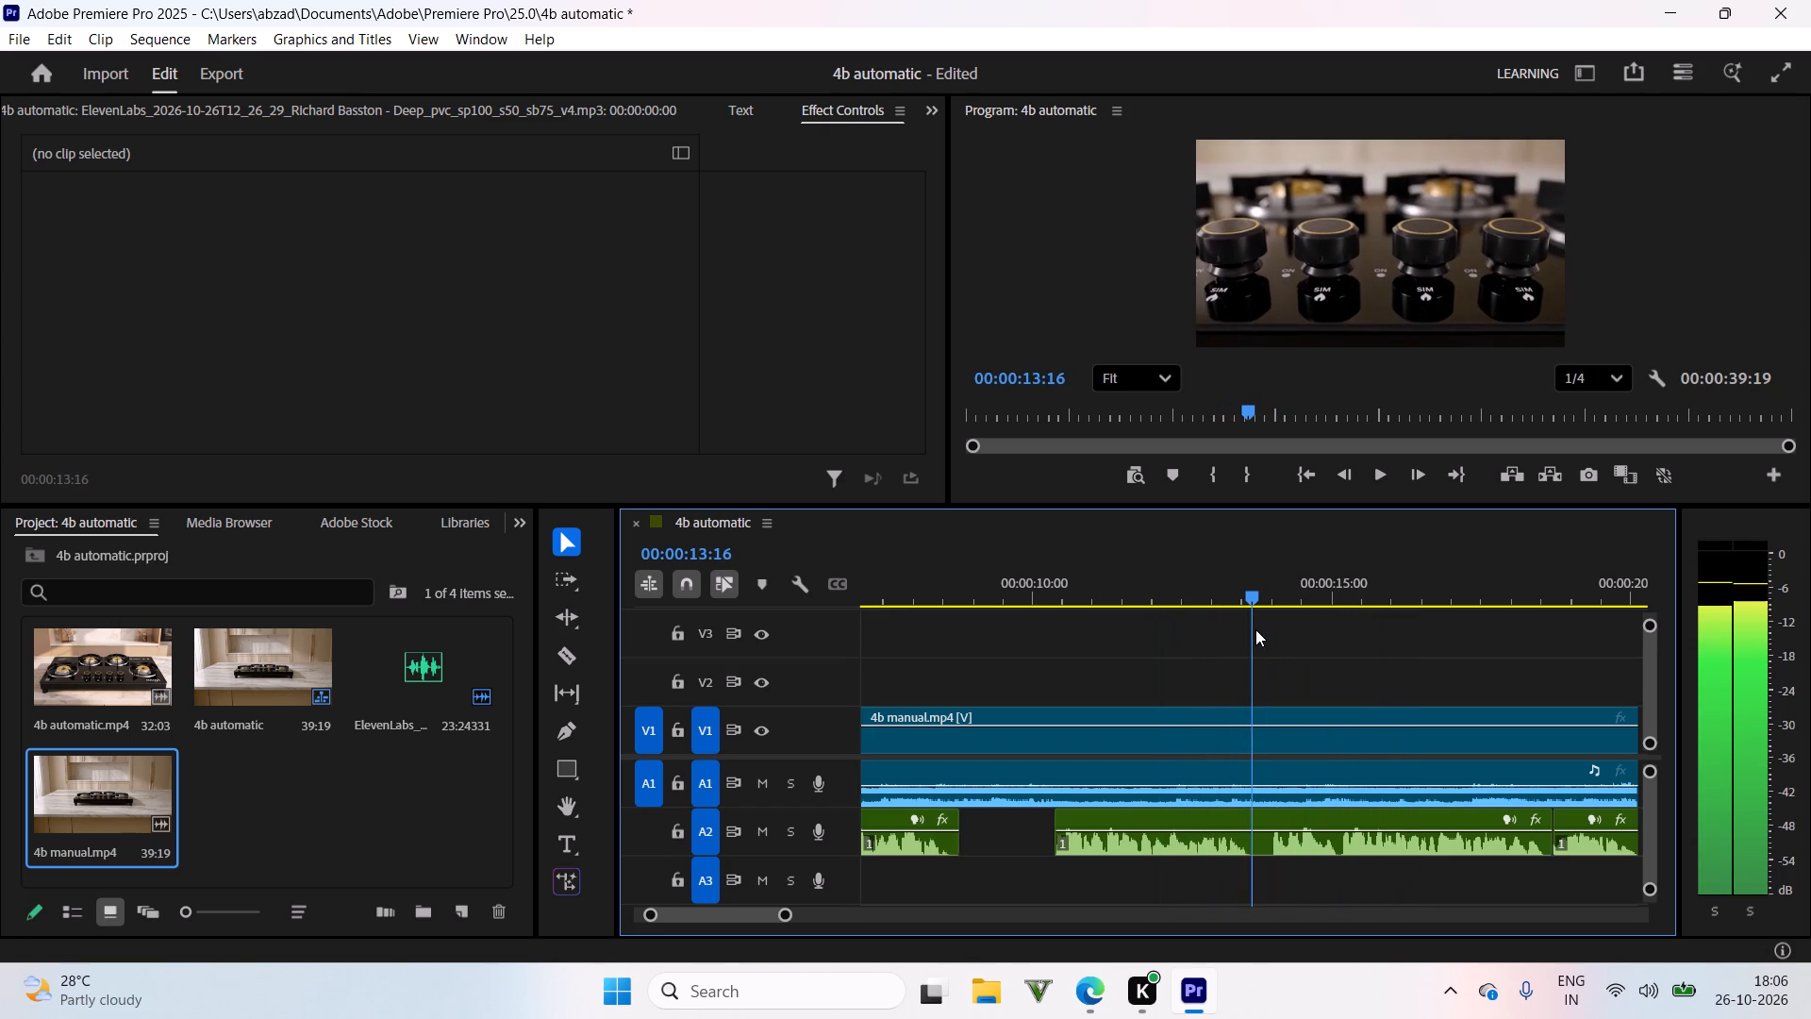
{"action": "left_click_drag", "start_coordinate": [1255, 629], "coordinate": [1266, 627]}
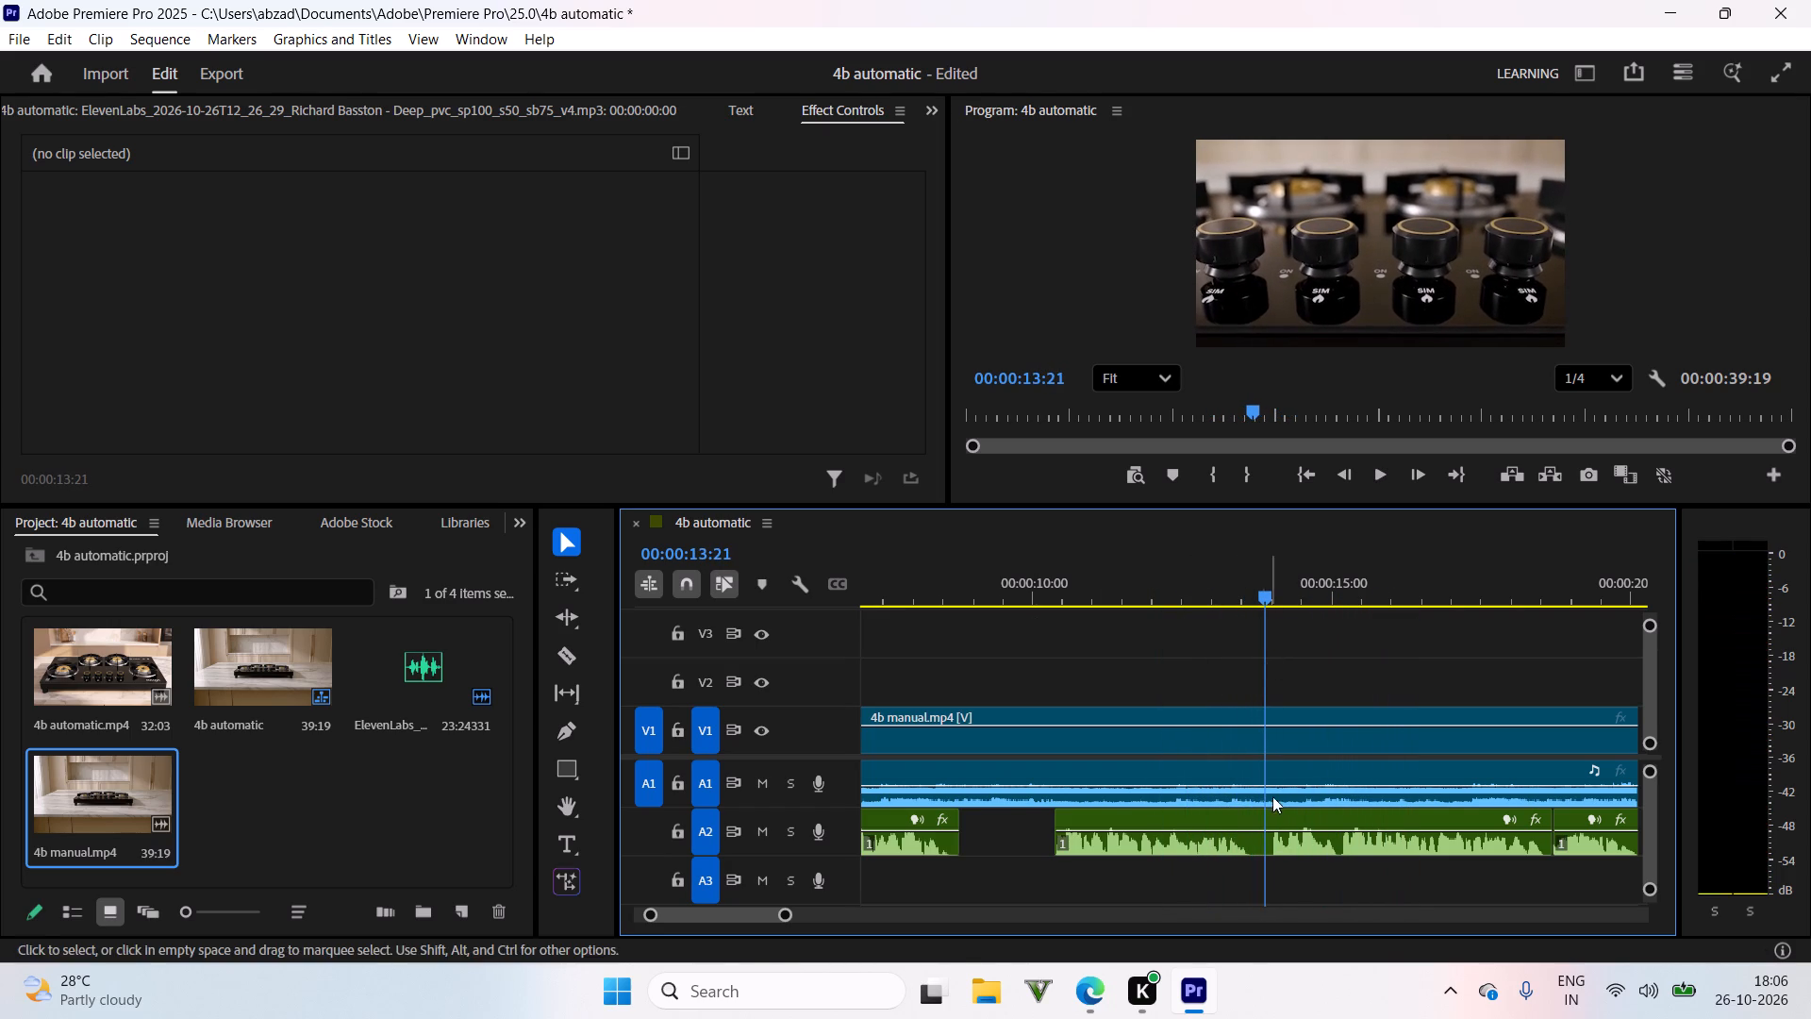
{"action": "left_click", "coordinate": [571, 656]}
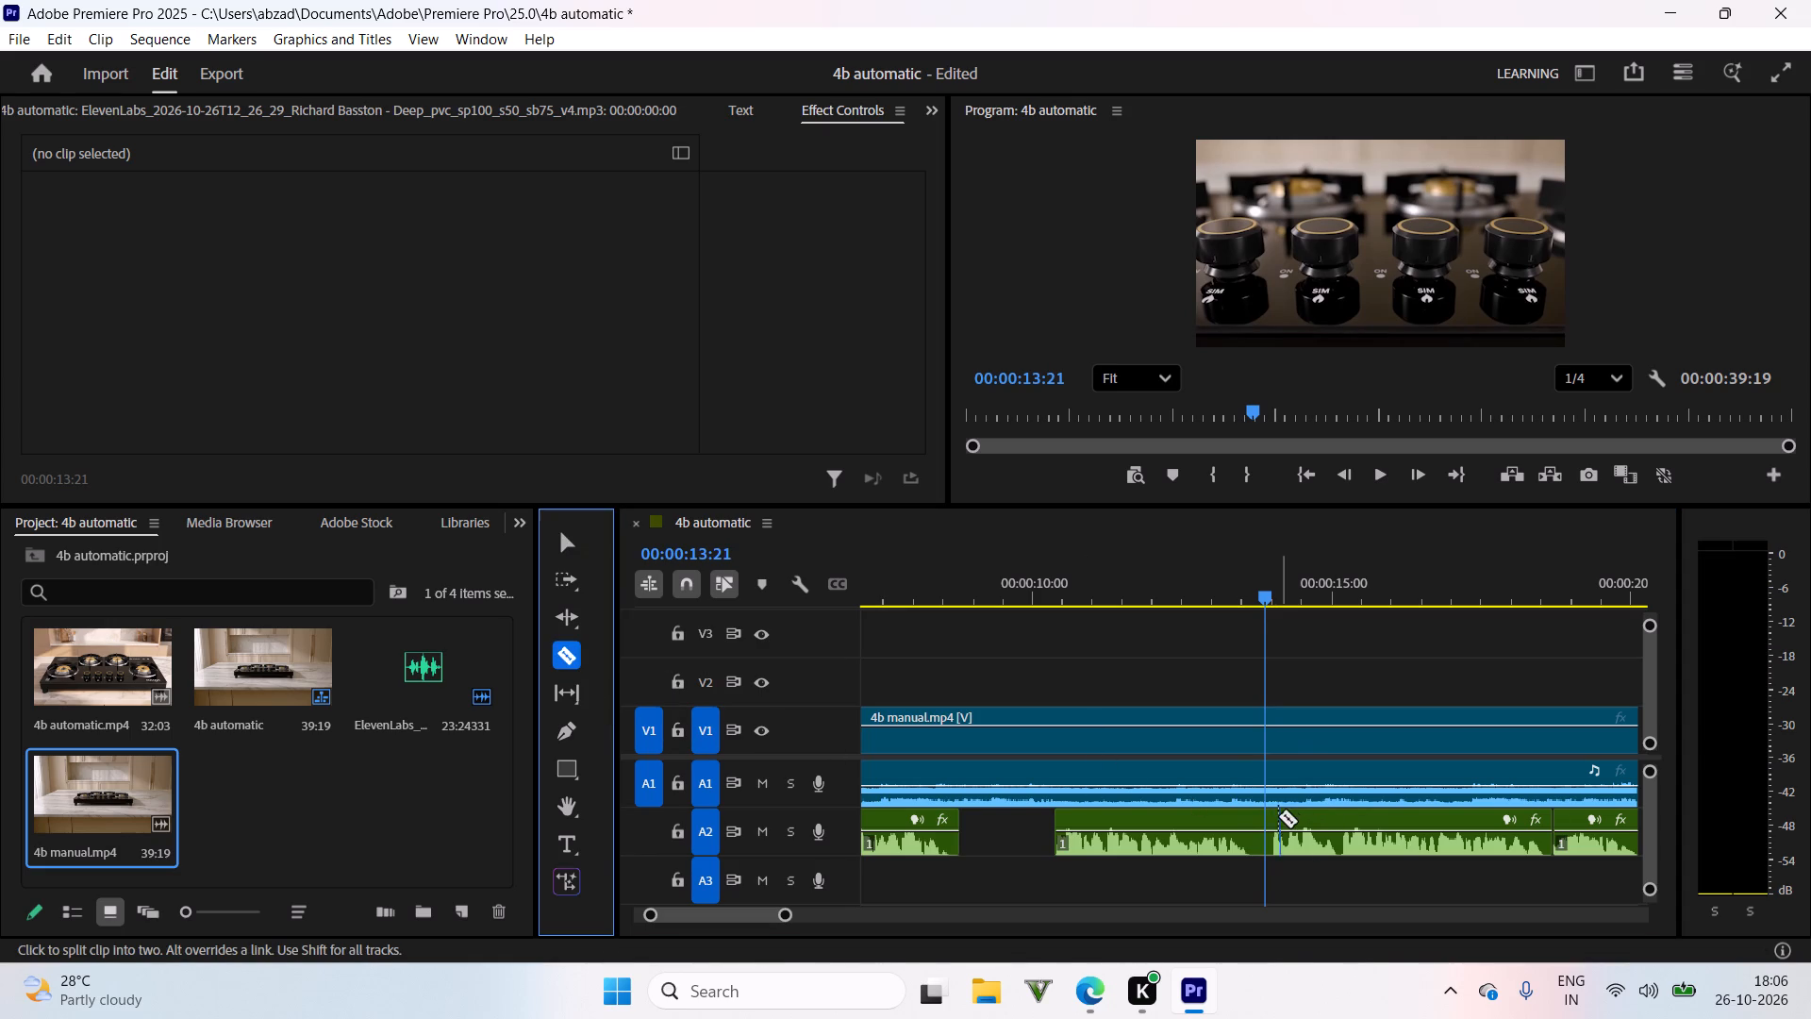
{"action": "left_click", "coordinate": [1271, 819]}
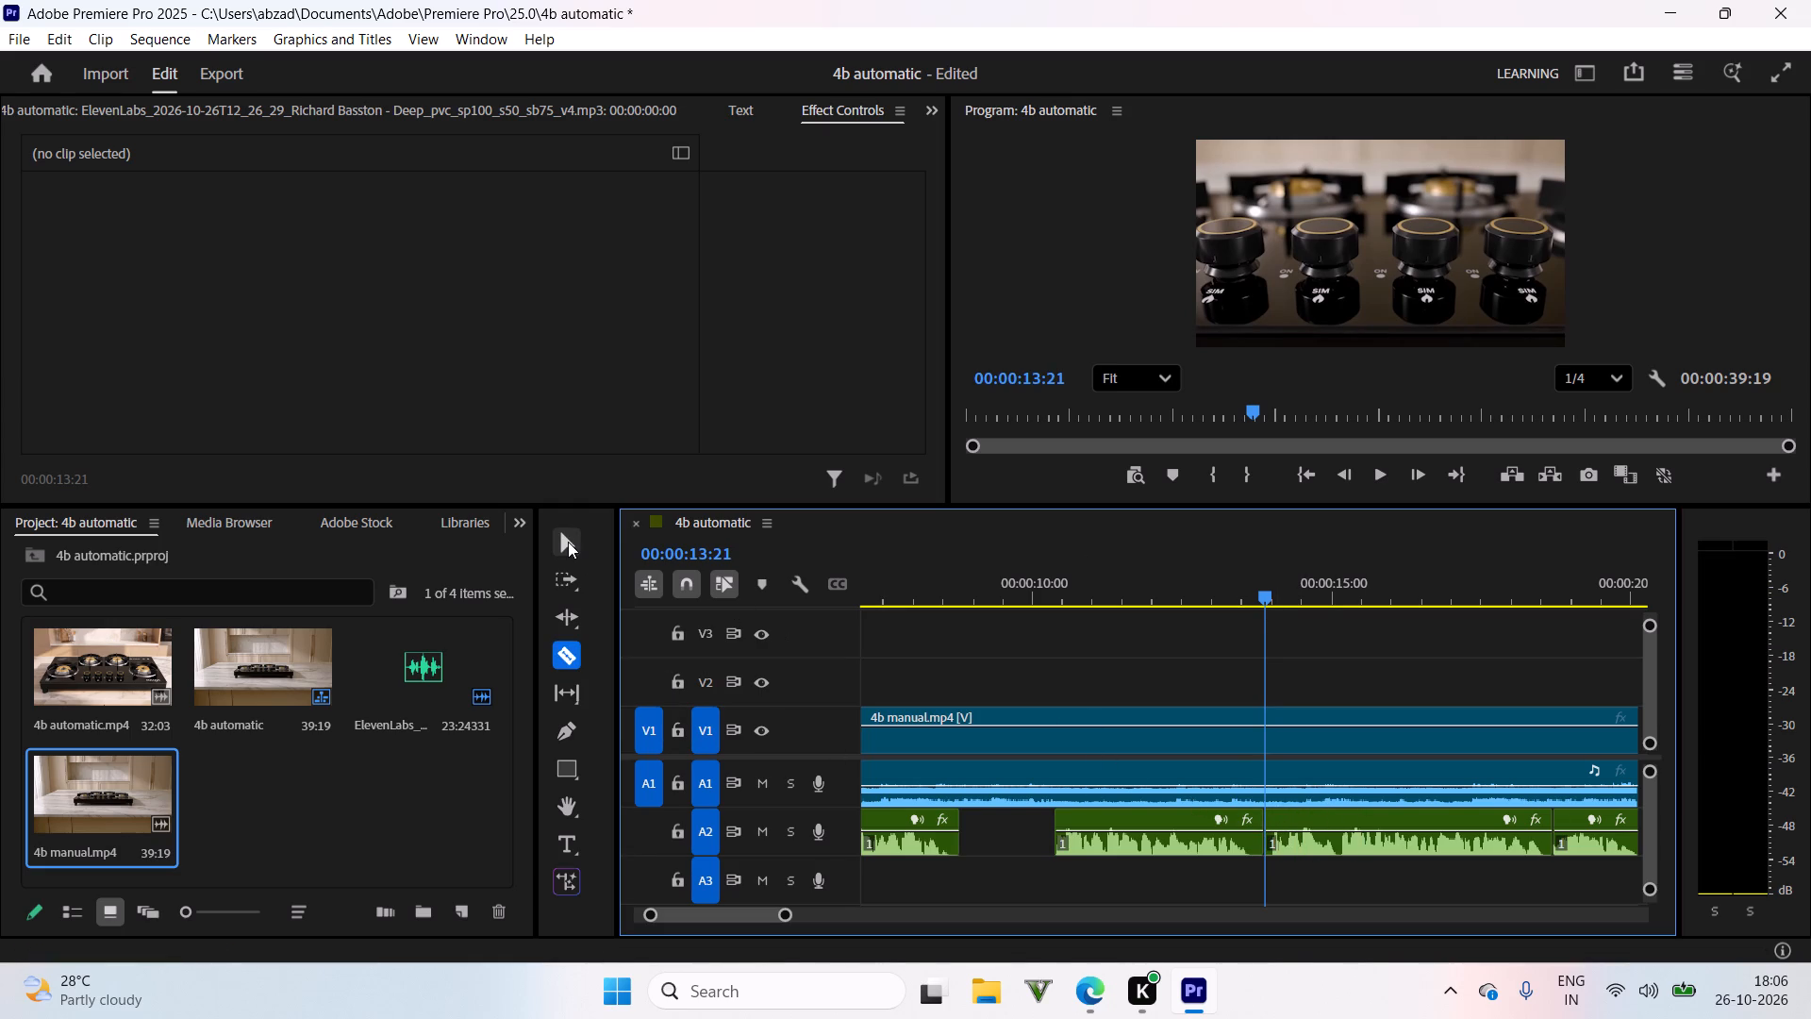
{"action": "left_click", "coordinate": [568, 542]}
Scrub between the full-stove and Milton logo shots to check where the newly split voice-over segment falls.
{"action": "left_click_drag", "start_coordinate": [1302, 598], "coordinate": [1487, 622]}
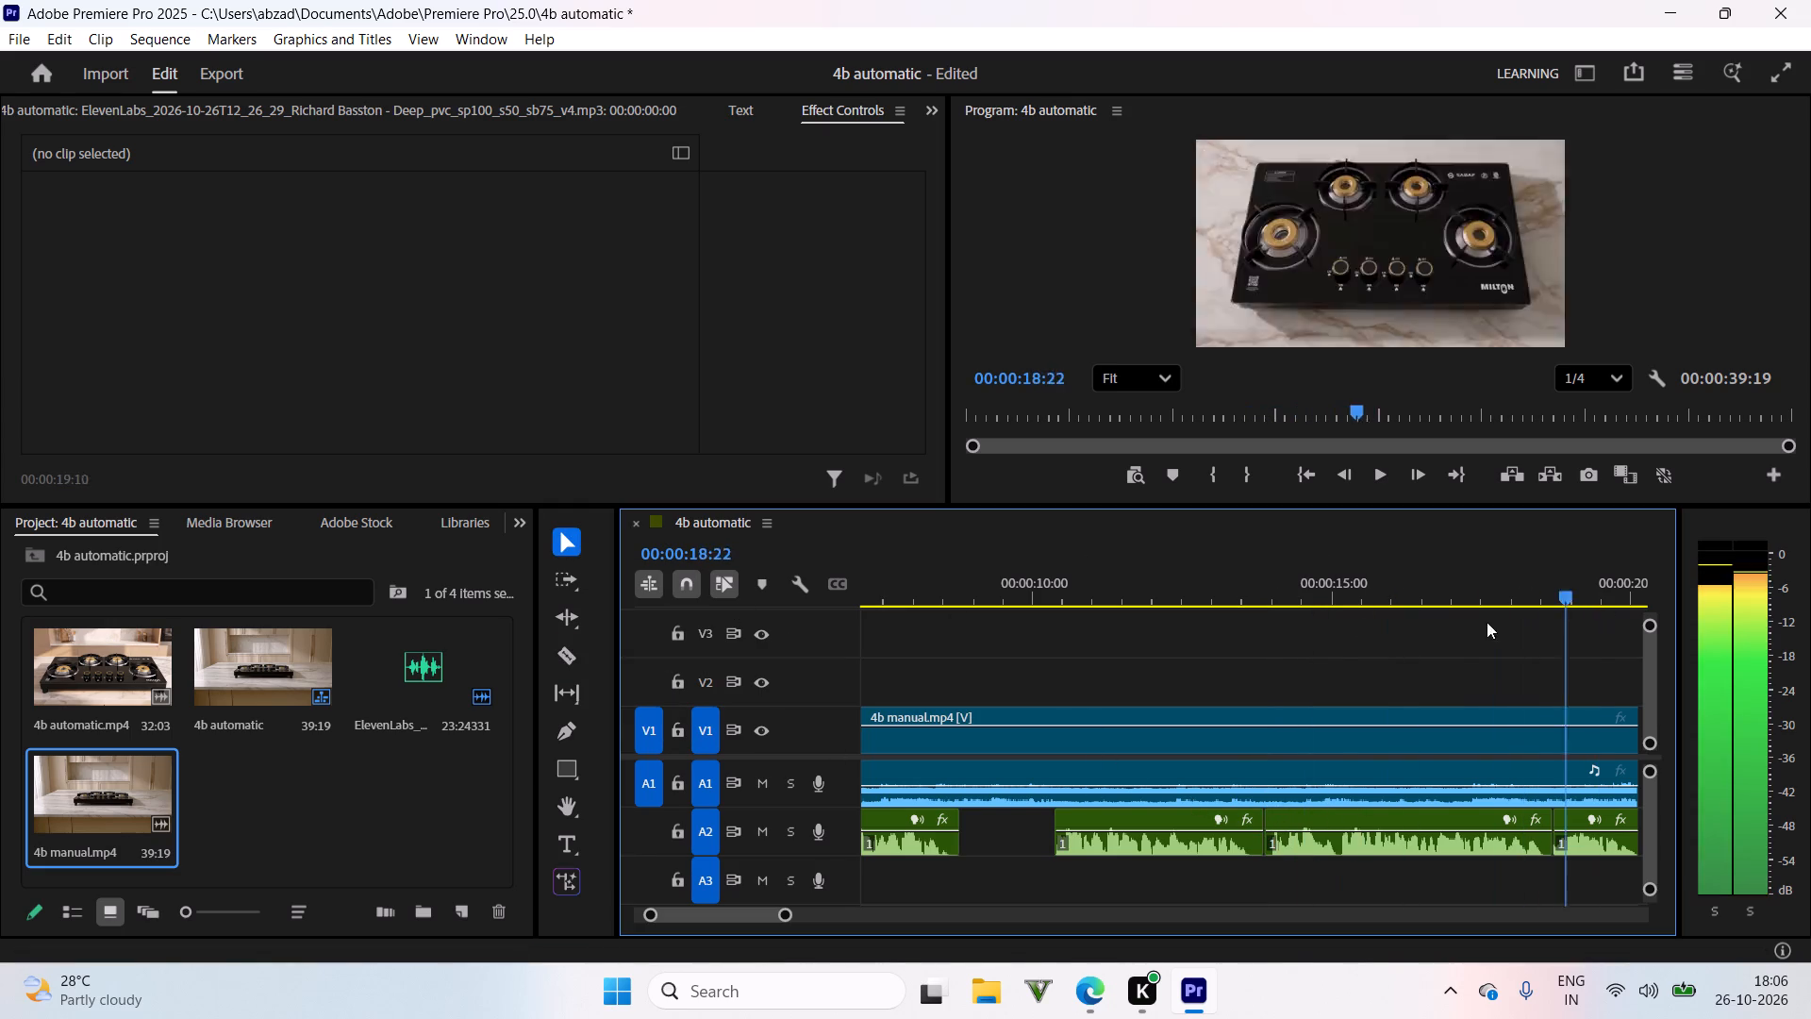
{"action": "left_click_drag", "start_coordinate": [1487, 622], "coordinate": [1405, 614]}
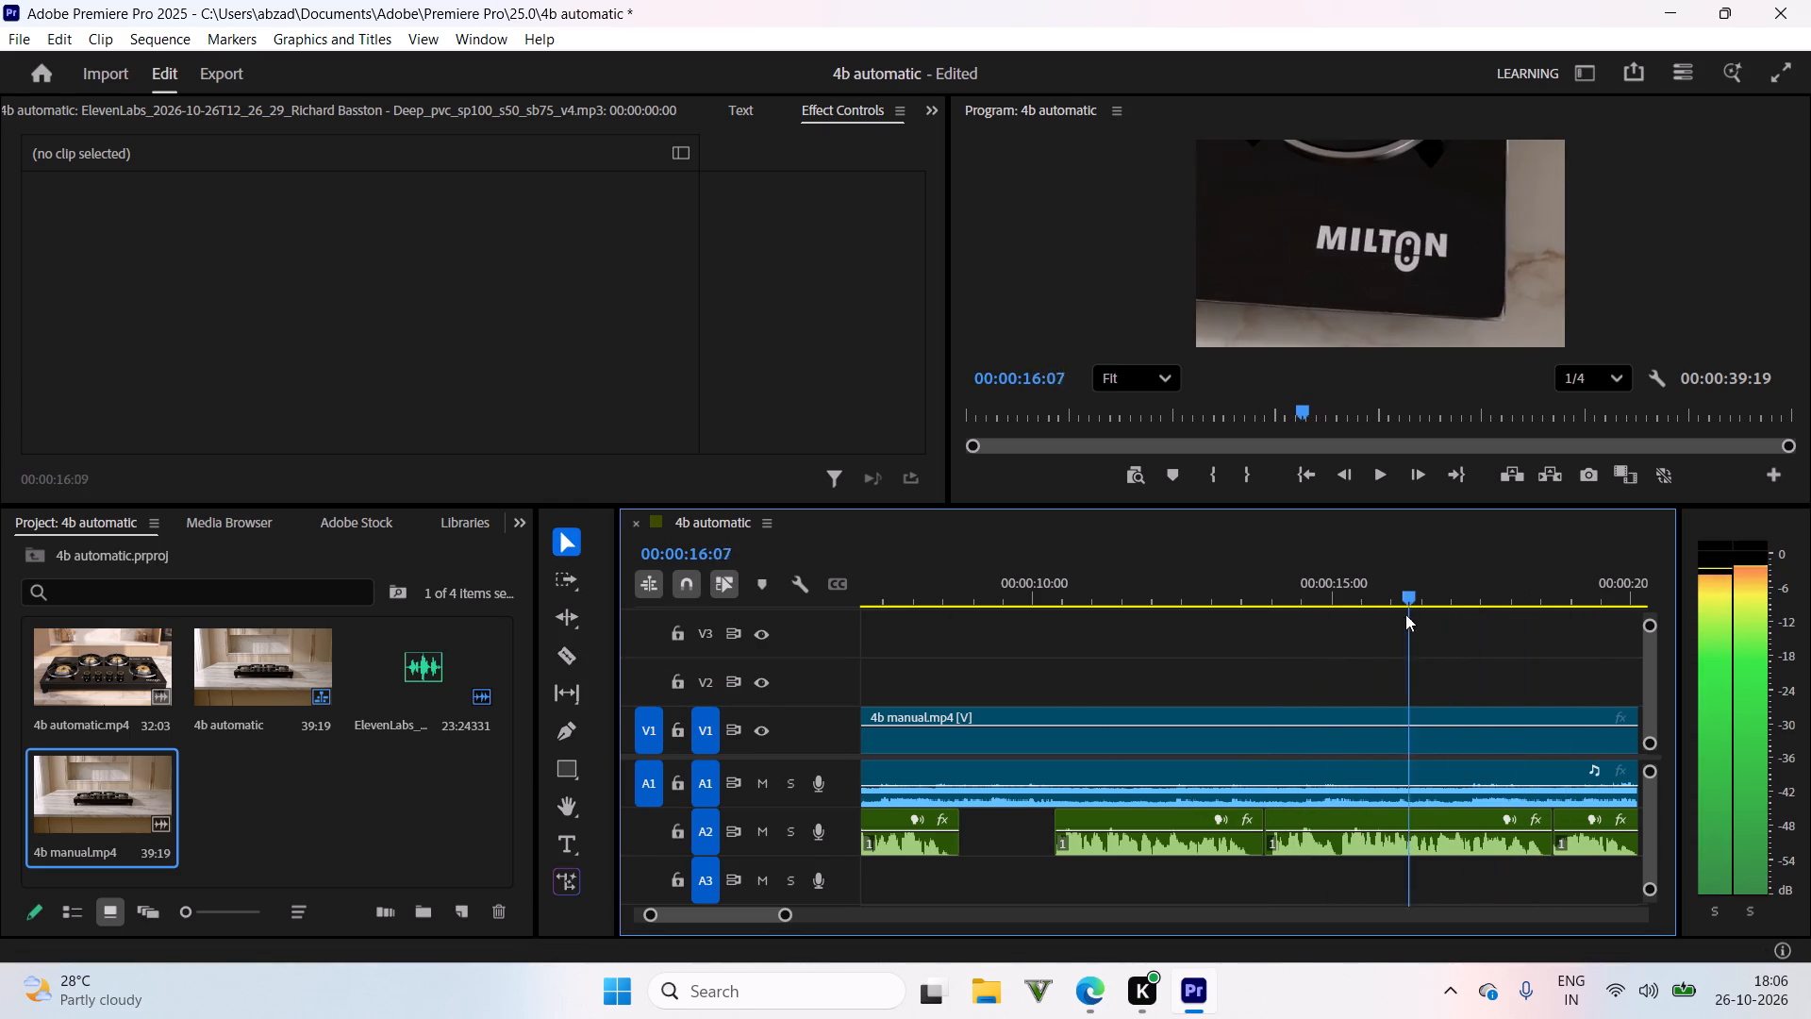
{"action": "left_click_drag", "start_coordinate": [1405, 614], "coordinate": [1374, 617]}
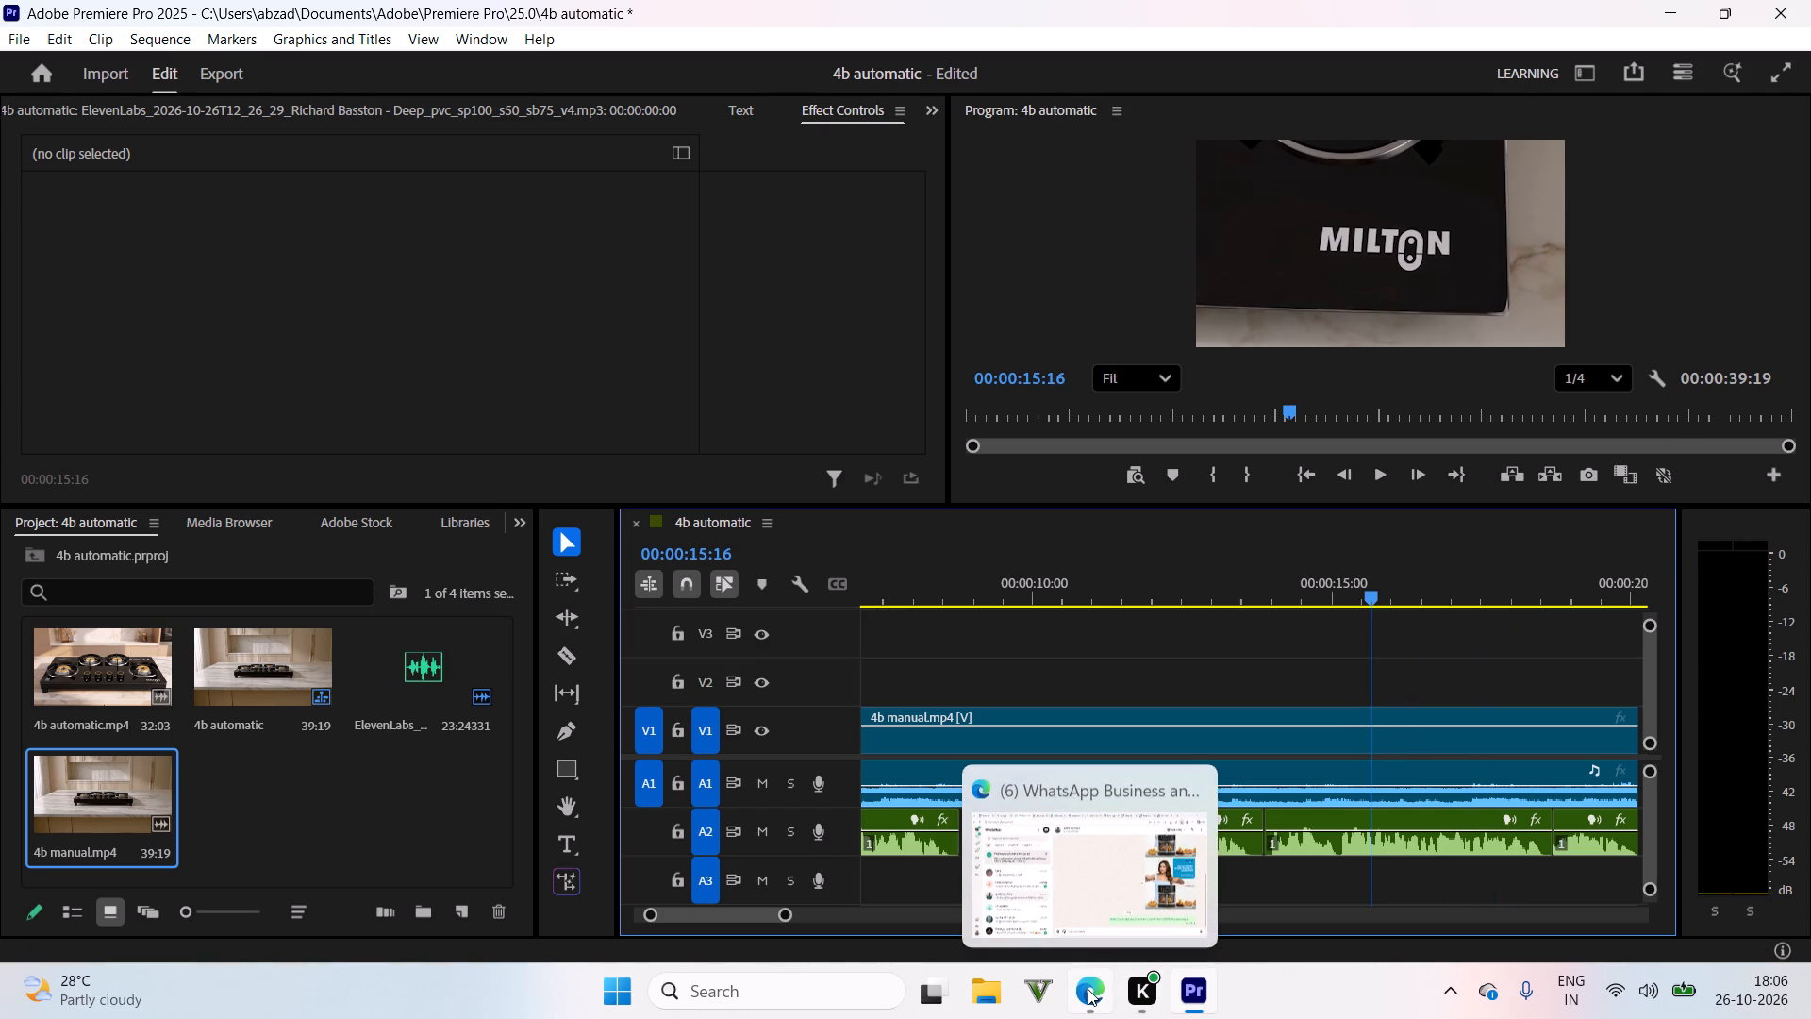